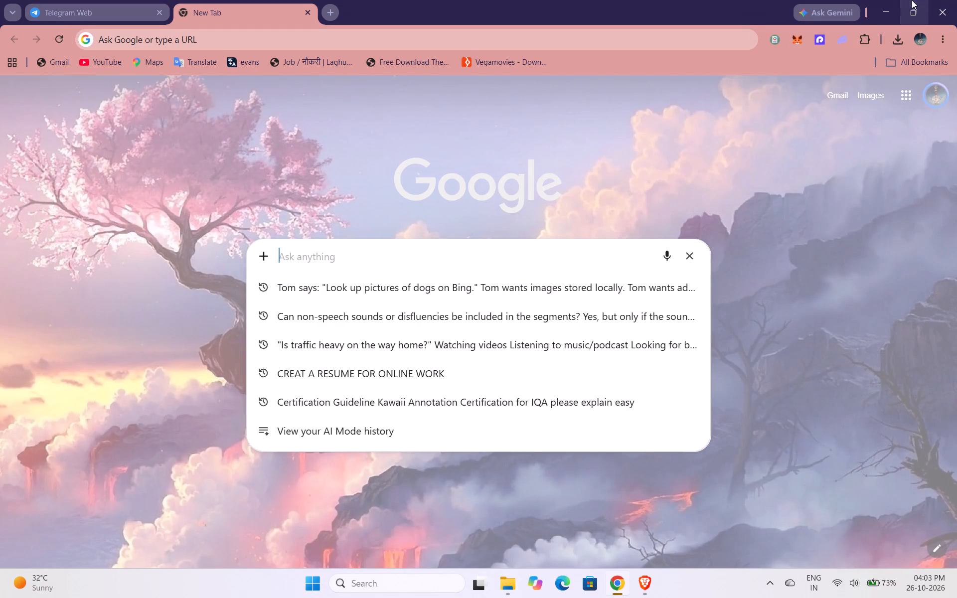
Leave the browser and open the Downloads folder in the file manager.
click(887, 6)
double_click(30, 17)
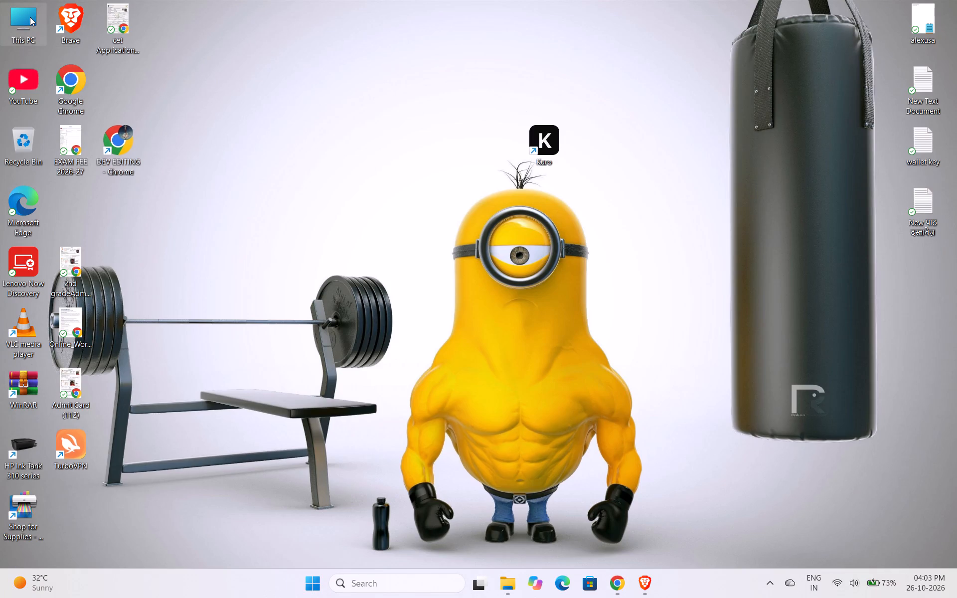
click(46, 200)
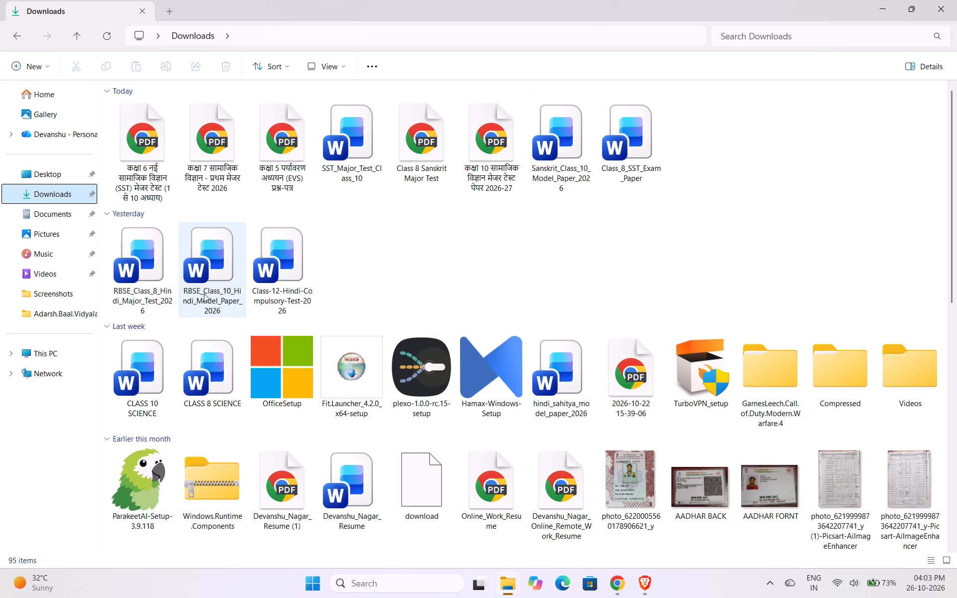
Open Class-12-Hindi-Compulsory-Test-2026 from Downloads, skim its first page layout, and close the document.
double_click(272, 293)
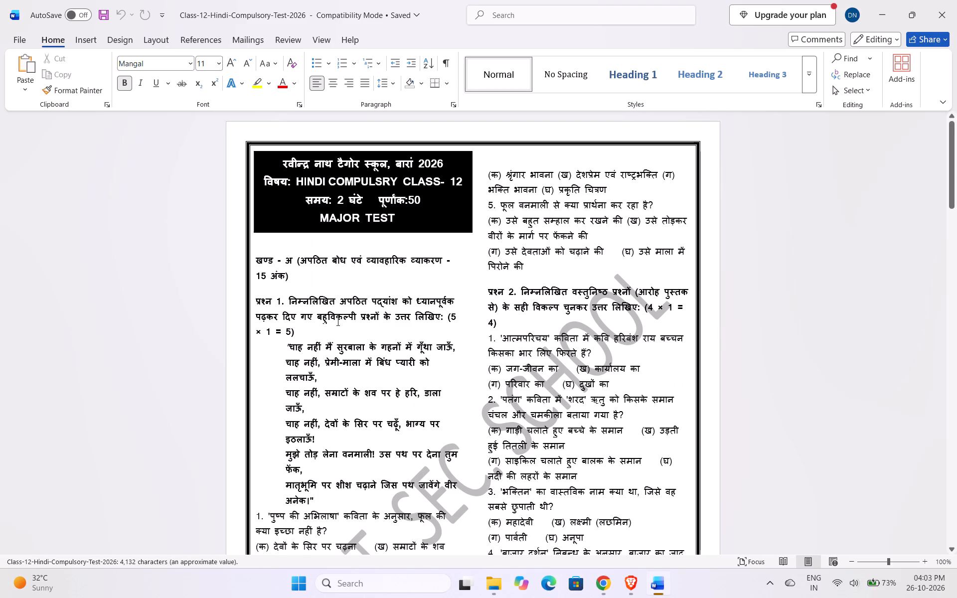
scroll(337, 321, down, 2)
scroll(379, 336, down, 2)
scroll(379, 336, up, 3)
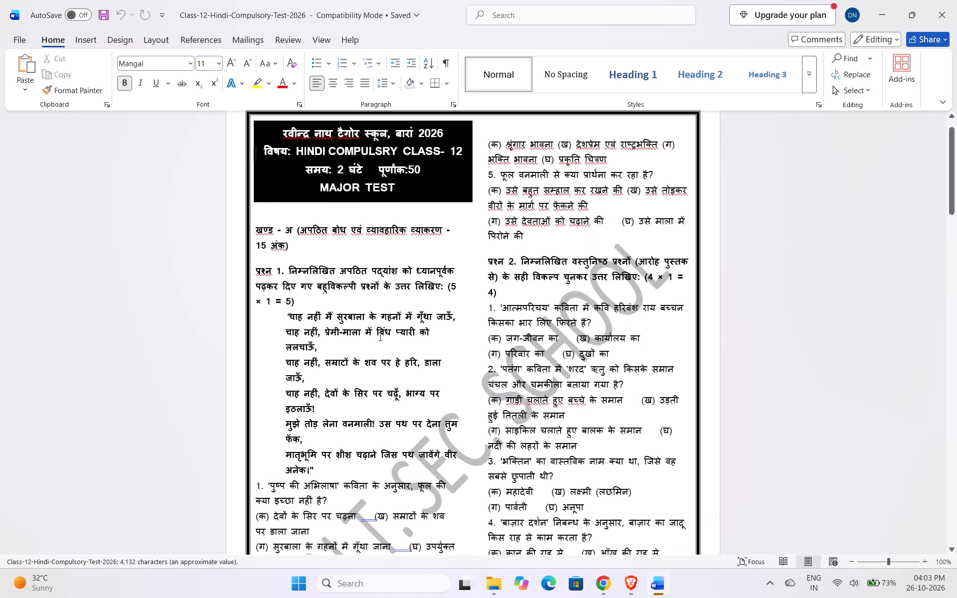
scroll(380, 336, up, 4)
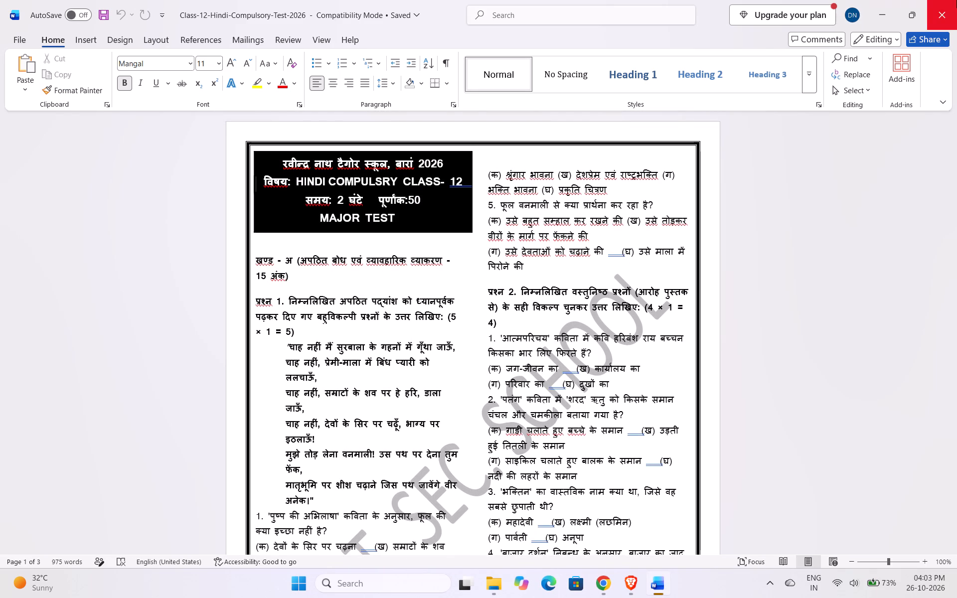
click(943, 1)
Open the RBSE_Class_10_Hindi_Model_Paper_2026 document from Downloads and skim its header and questions.
double_click(213, 250)
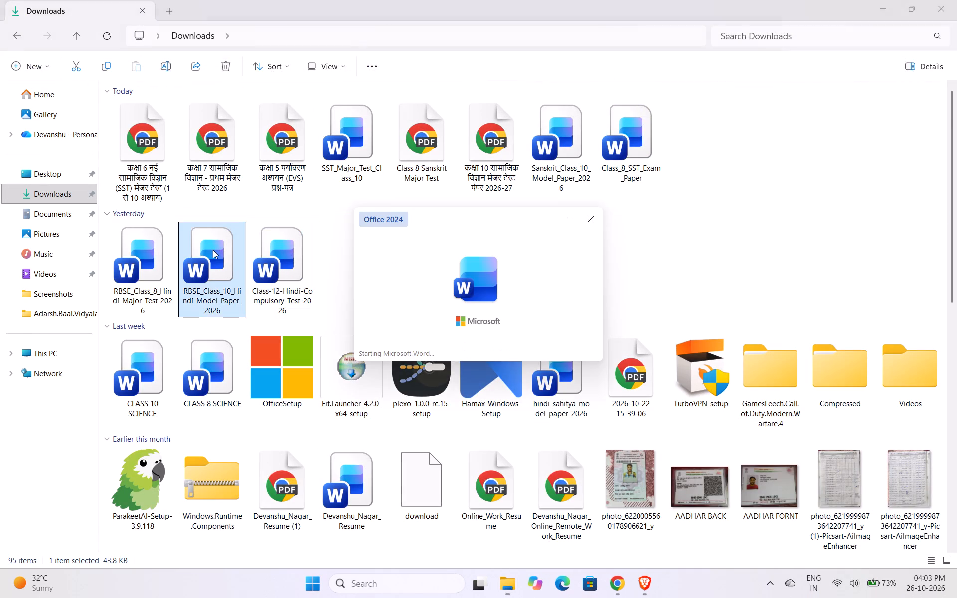
scroll(333, 297, down, 4)
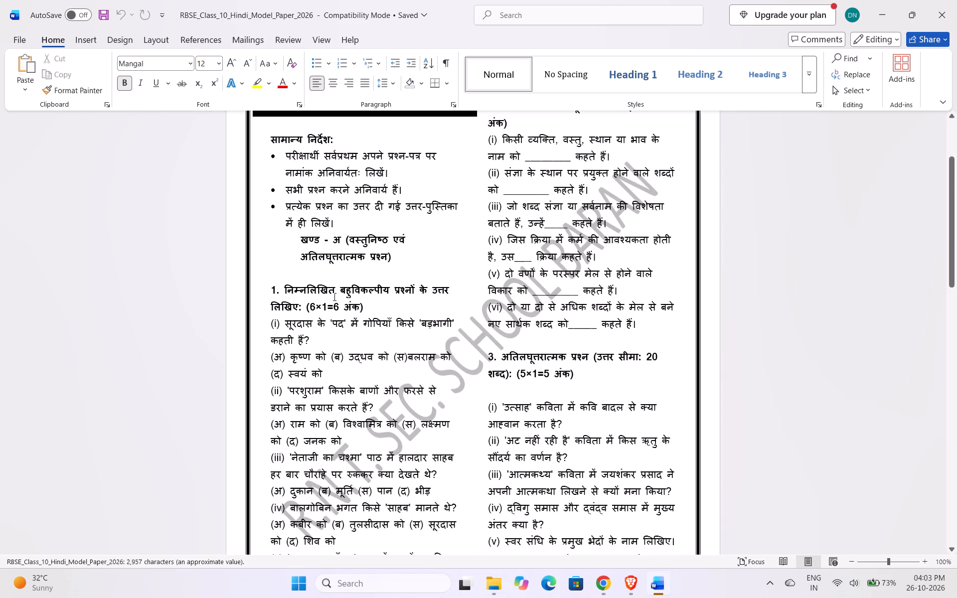
scroll(333, 297, down, 7)
scroll(333, 297, up, 7)
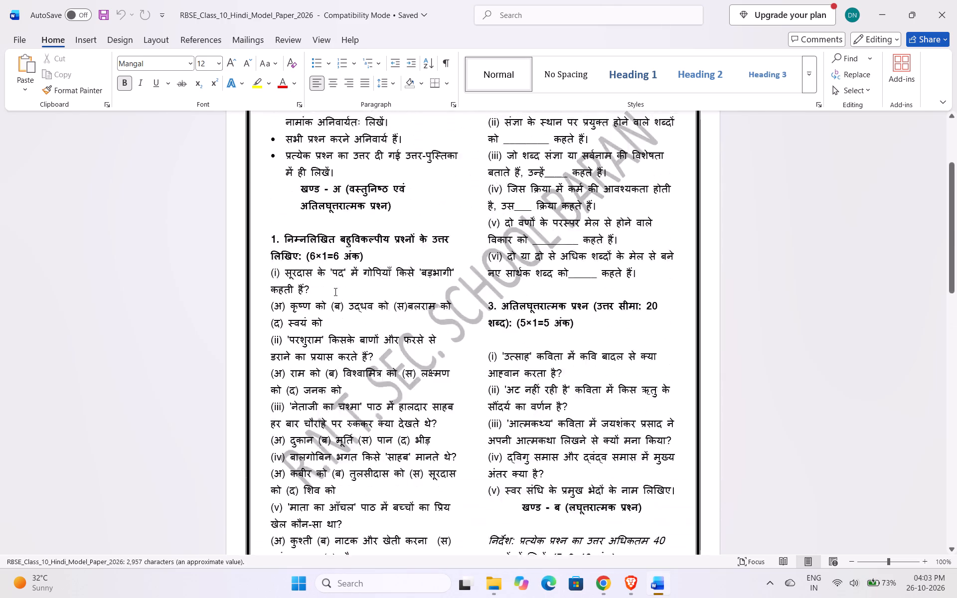
scroll(334, 292, up, 1)
scroll(445, 325, up, 3)
Delete question 1 of section अ, from its heading down to the text of sub-question (vi).
scroll(596, 444, down, 2)
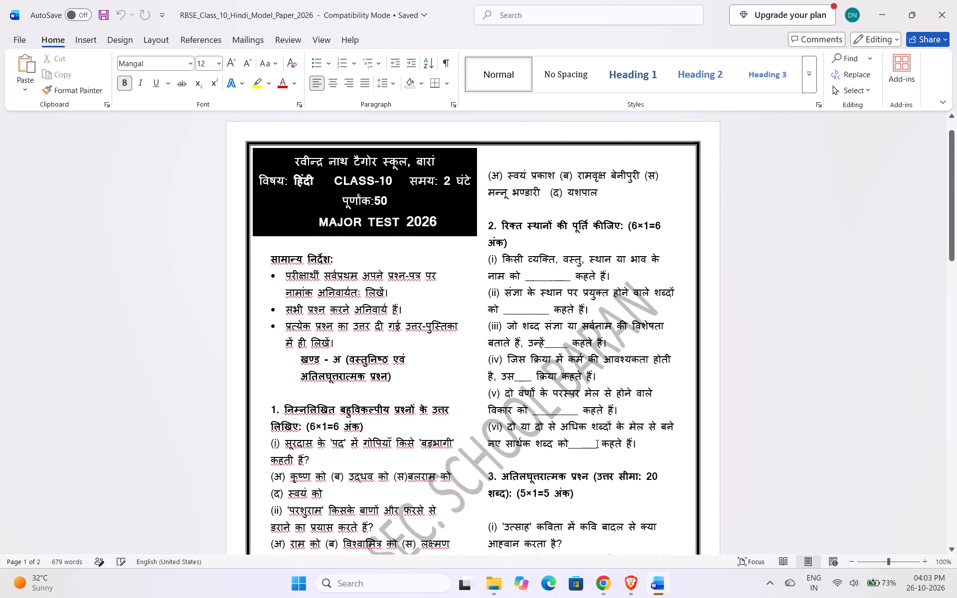
scroll(596, 444, down, 2)
scroll(444, 454, down, 5)
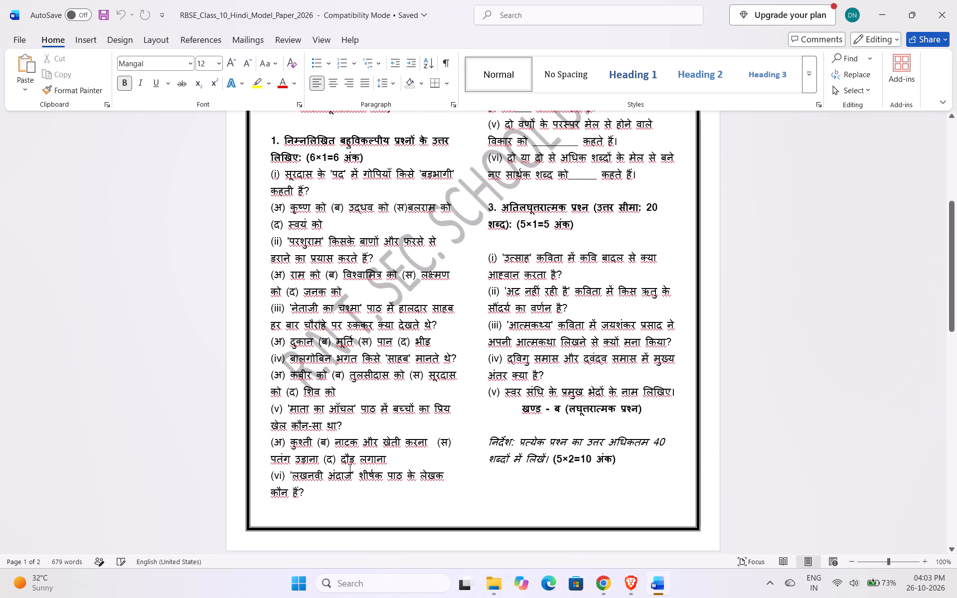
drag(323, 503, 258, 129)
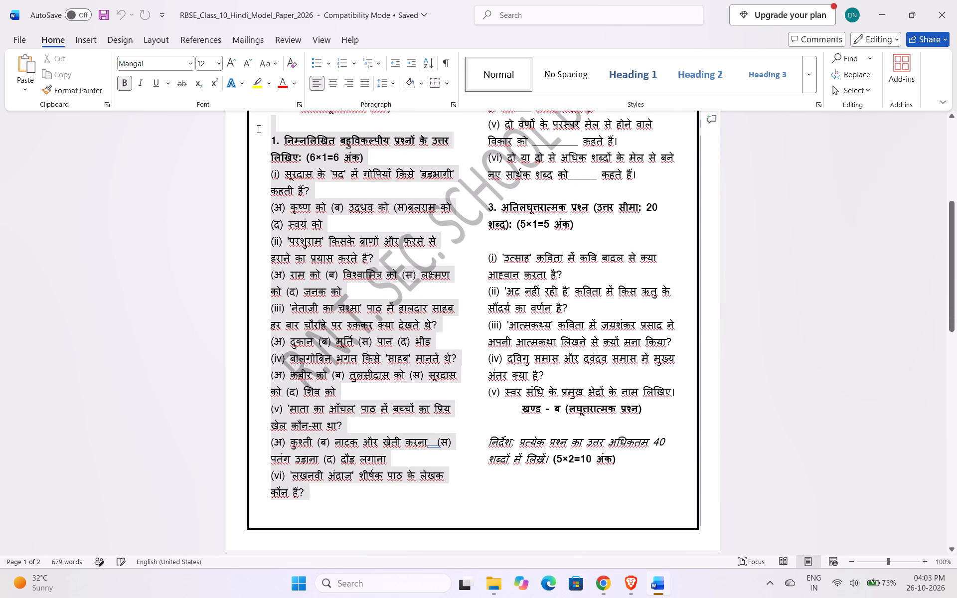
drag(258, 129, 258, 135)
key(BackSpace)
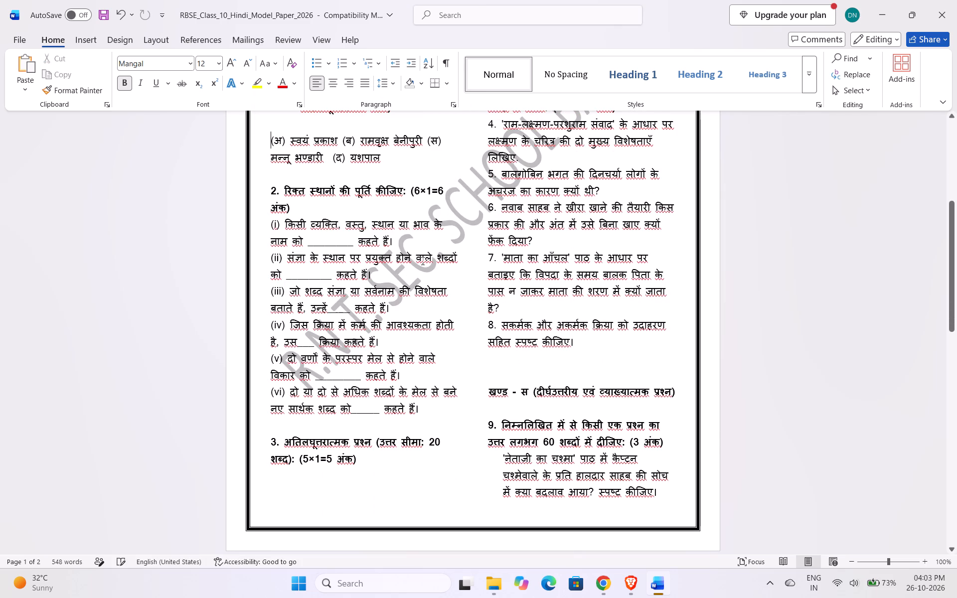
Delete the leftover answer options of question 1 together with the whole fill-in-the-blanks question 2.
scroll(422, 263, up, 3)
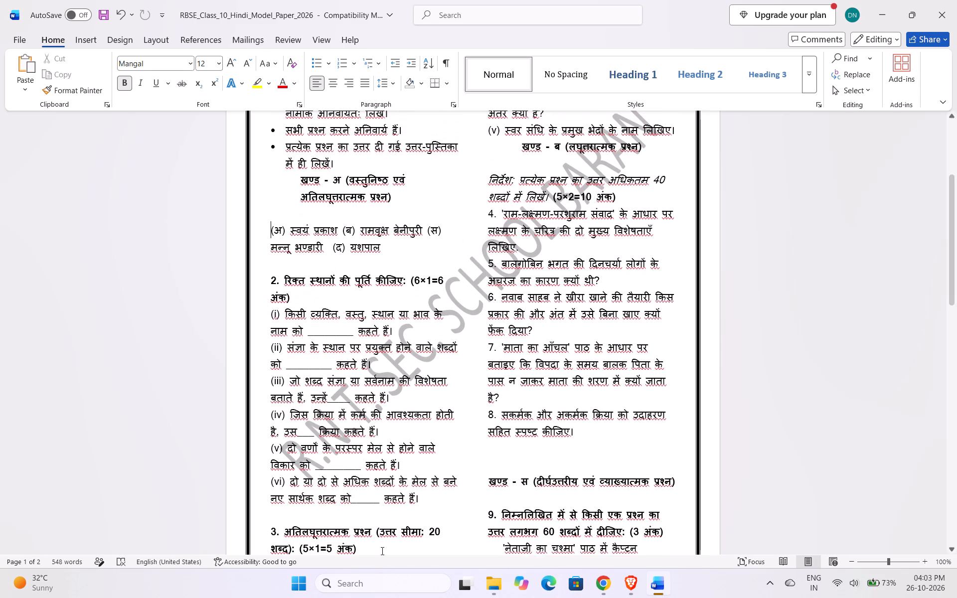
drag(425, 503, 275, 230)
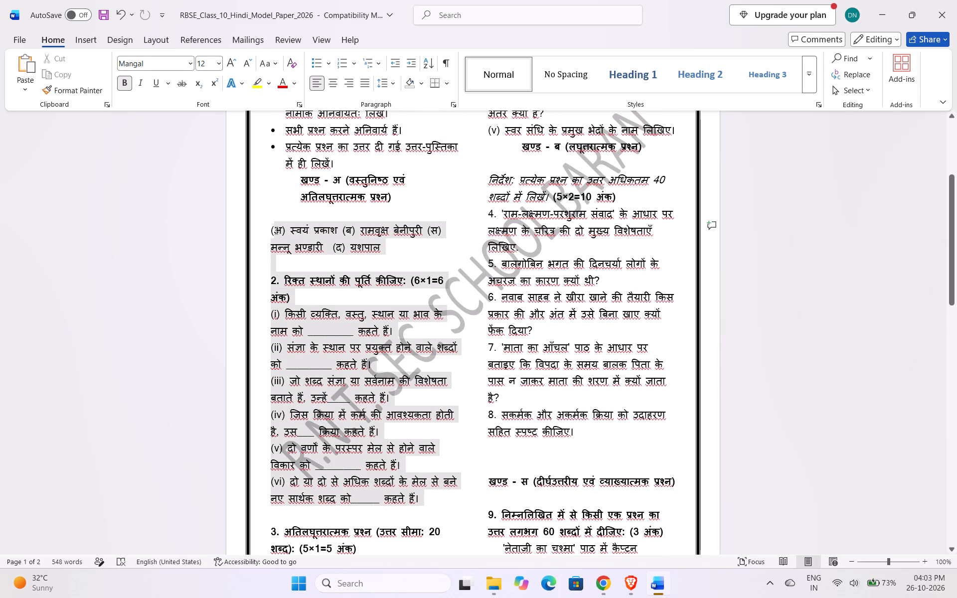
drag(275, 230, 266, 230)
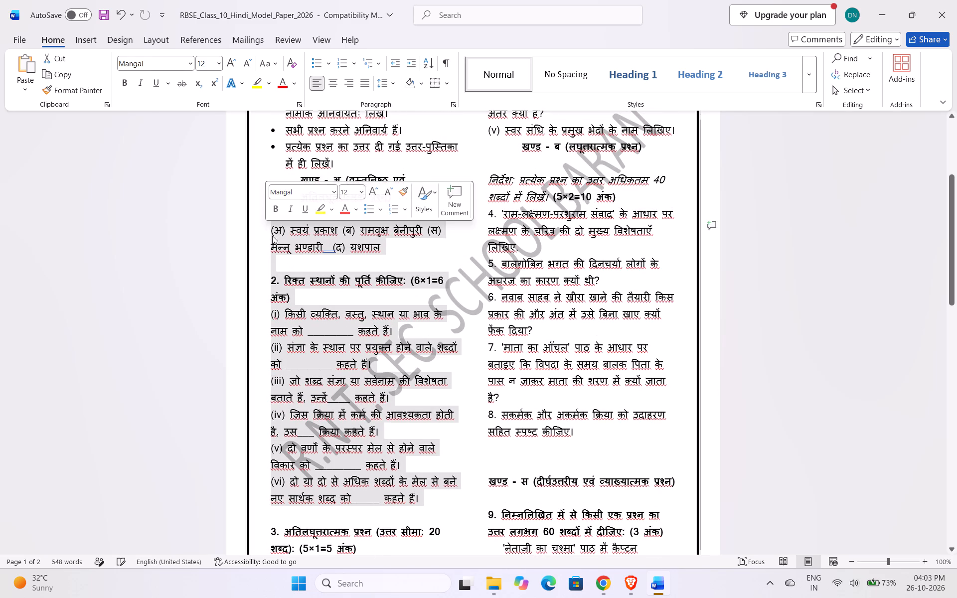
key(BackSpace)
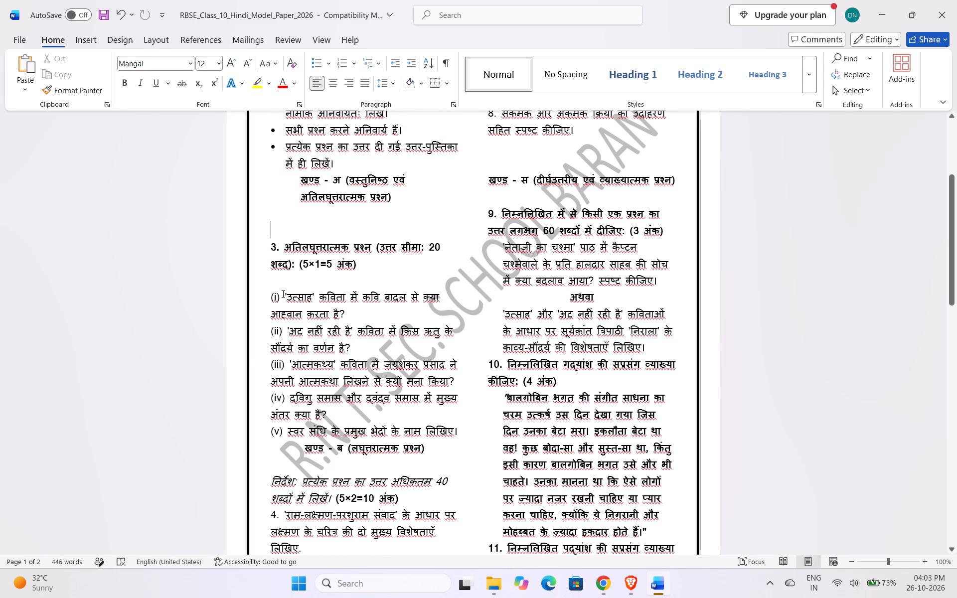
Replace sub-question (i) of question 3 with the copied question "पांडुलिपि चित्रण संग्रह का सबसे महत्वपूर्ण पृष्ठ कौनसा होता है?".
drag(347, 314, 314, 311)
drag(314, 311, 250, 290)
key(ctrl+v)
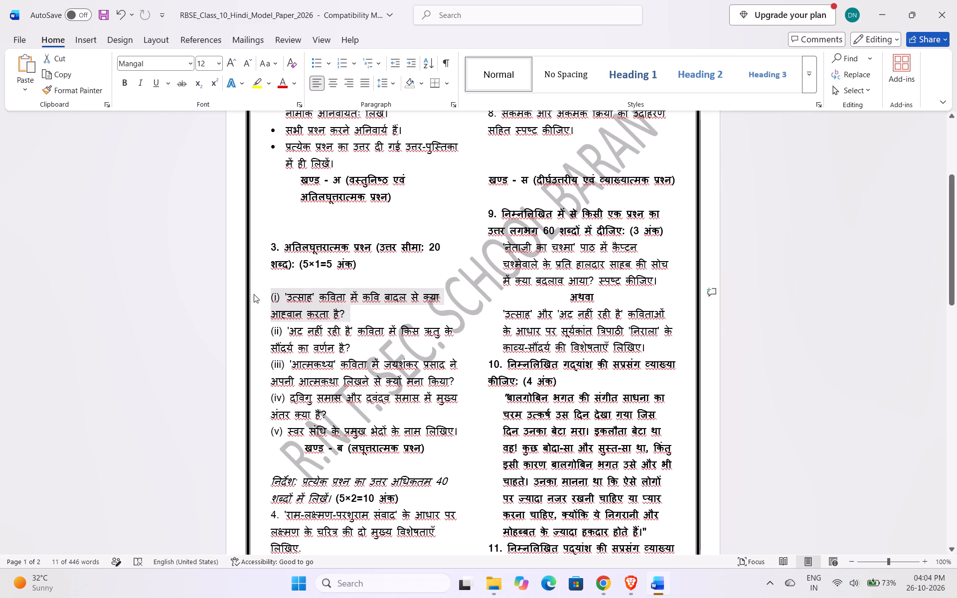
key(Return)
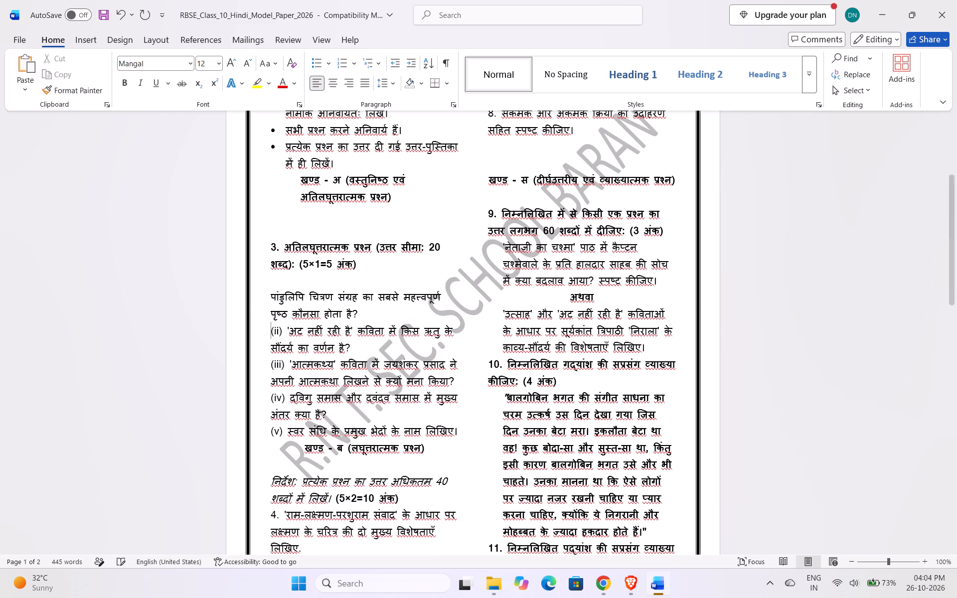
Prefix the pasted manuscript-painting question under question 3 with "Q.".
click(274, 295)
click(265, 295)
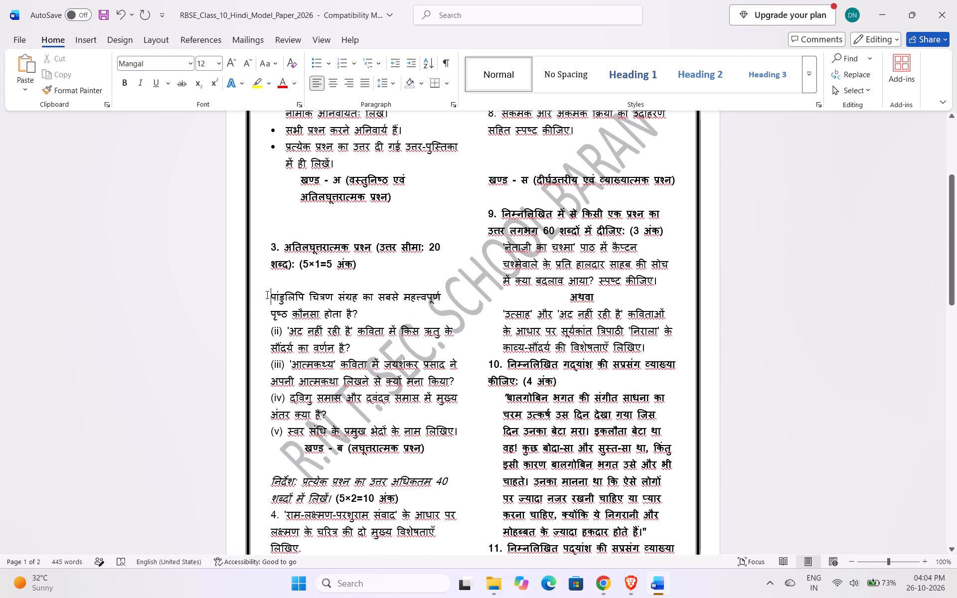
key(q)
key(period)
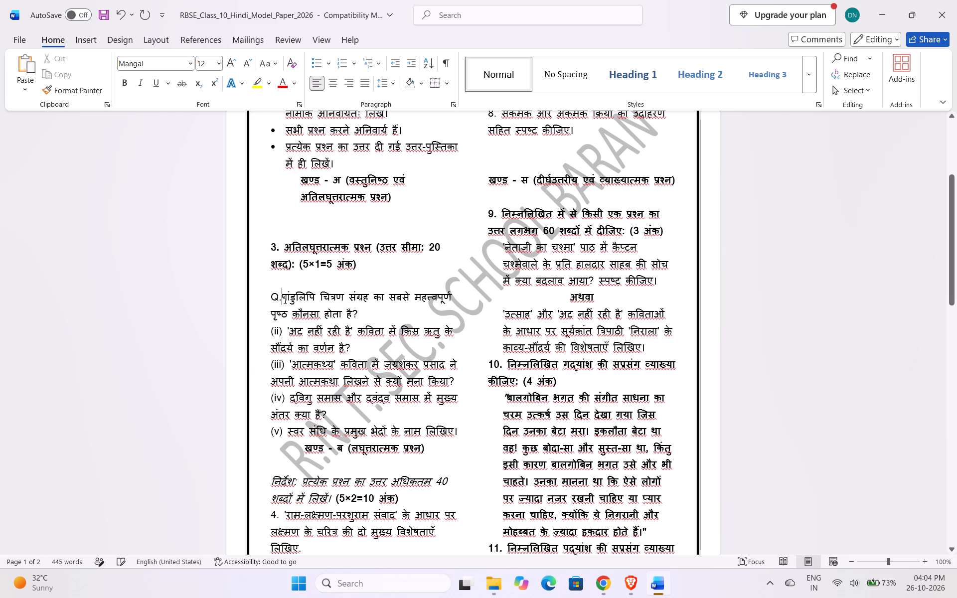
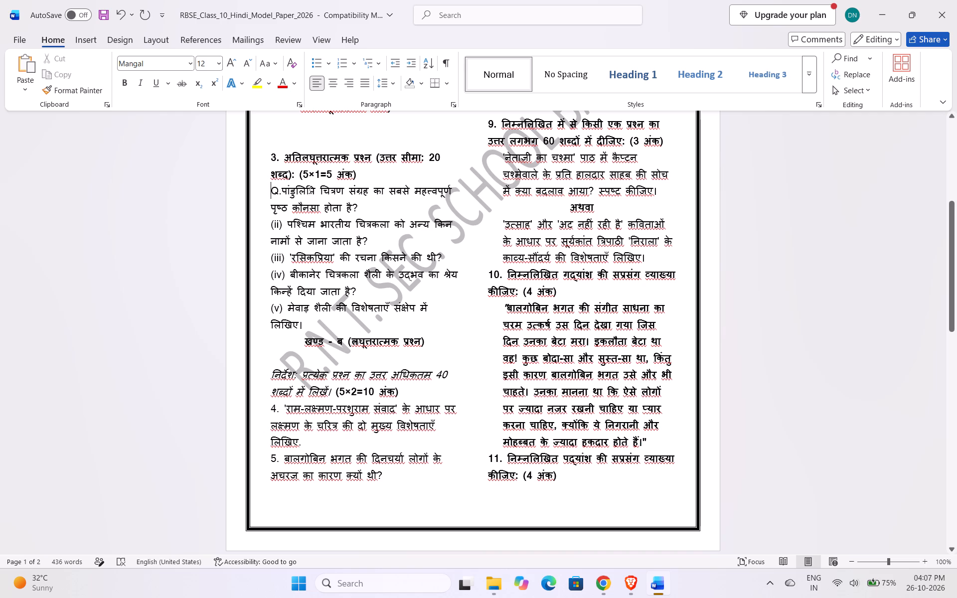
Renumber the very-short-answer question heading "अतिलघूत्तरात्मक प्रश्न" in section अ as 1.
click(280, 156)
click(272, 157)
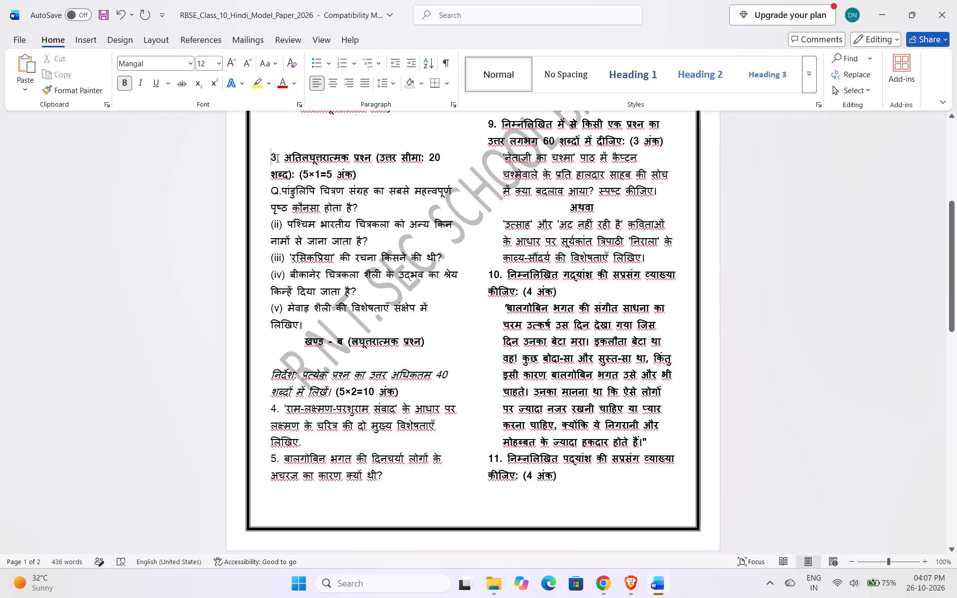
click(276, 157)
key(BackSpace)
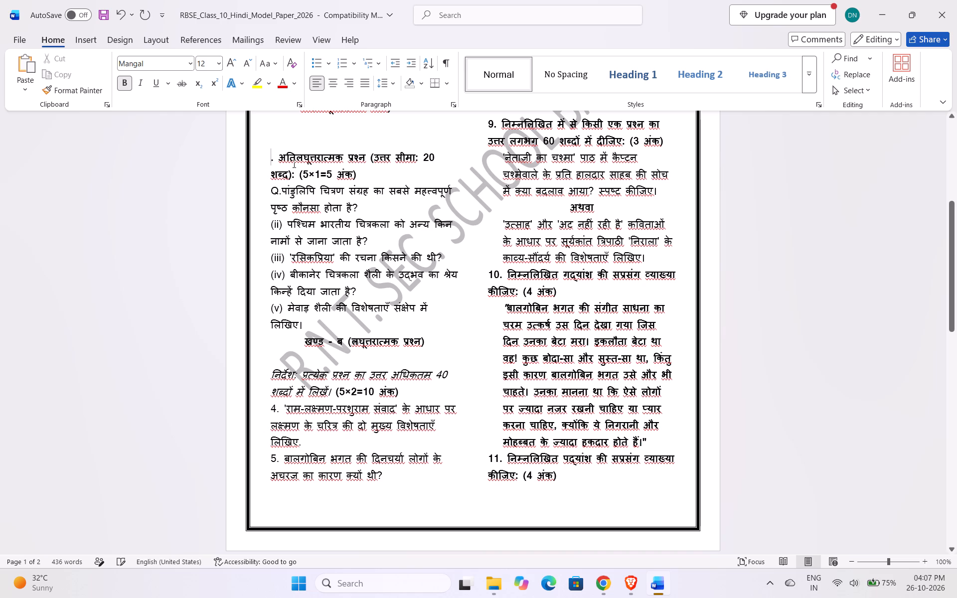
key(1)
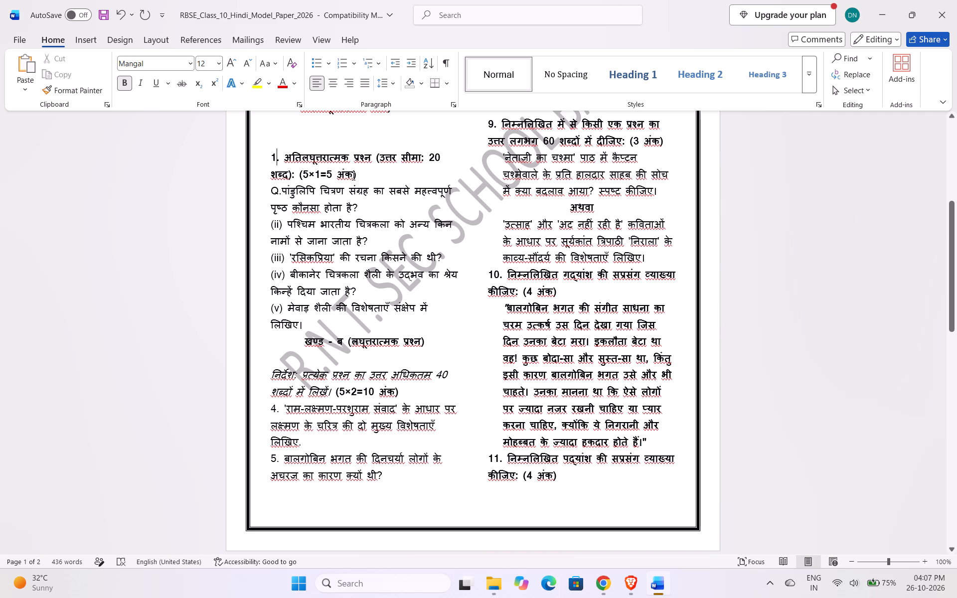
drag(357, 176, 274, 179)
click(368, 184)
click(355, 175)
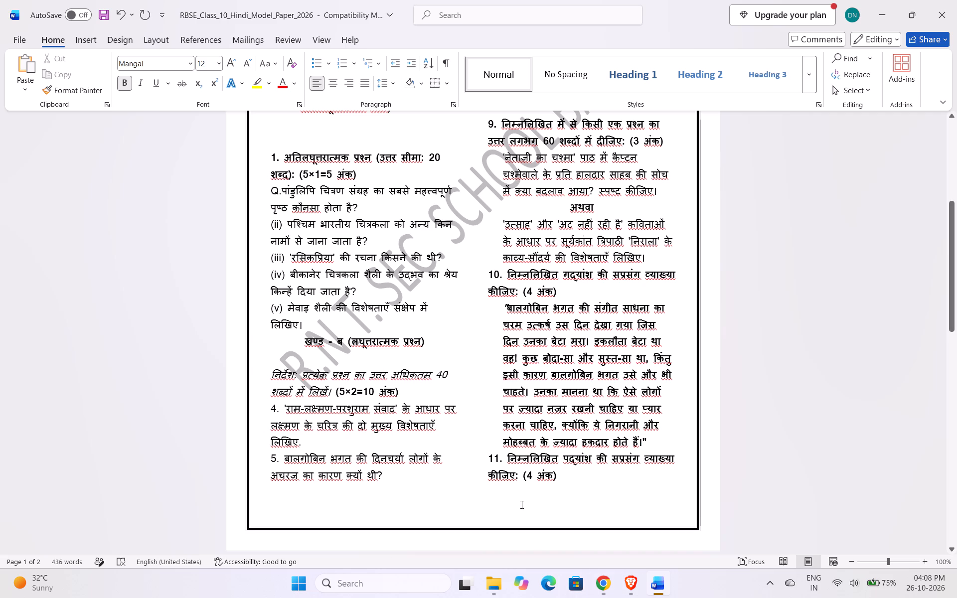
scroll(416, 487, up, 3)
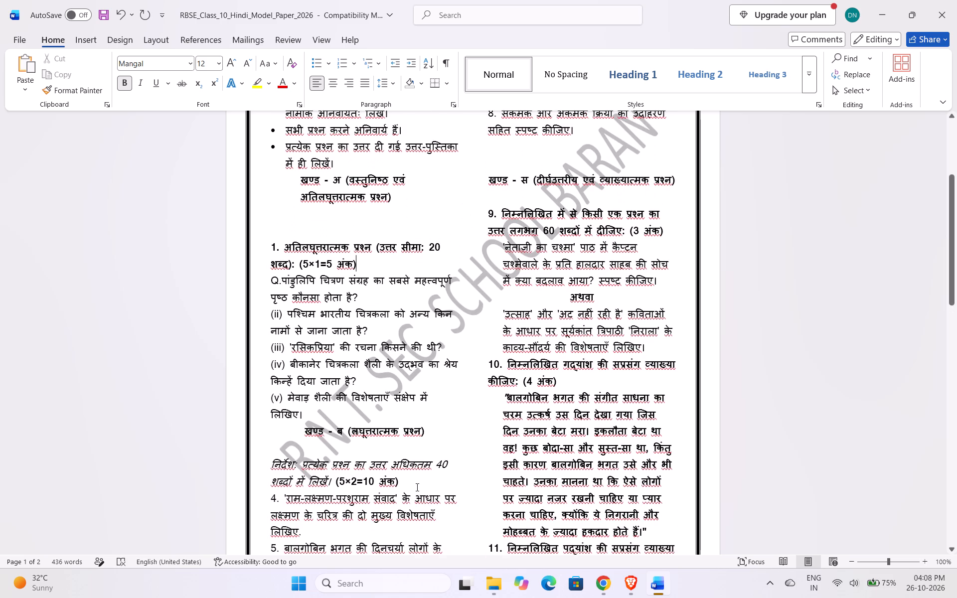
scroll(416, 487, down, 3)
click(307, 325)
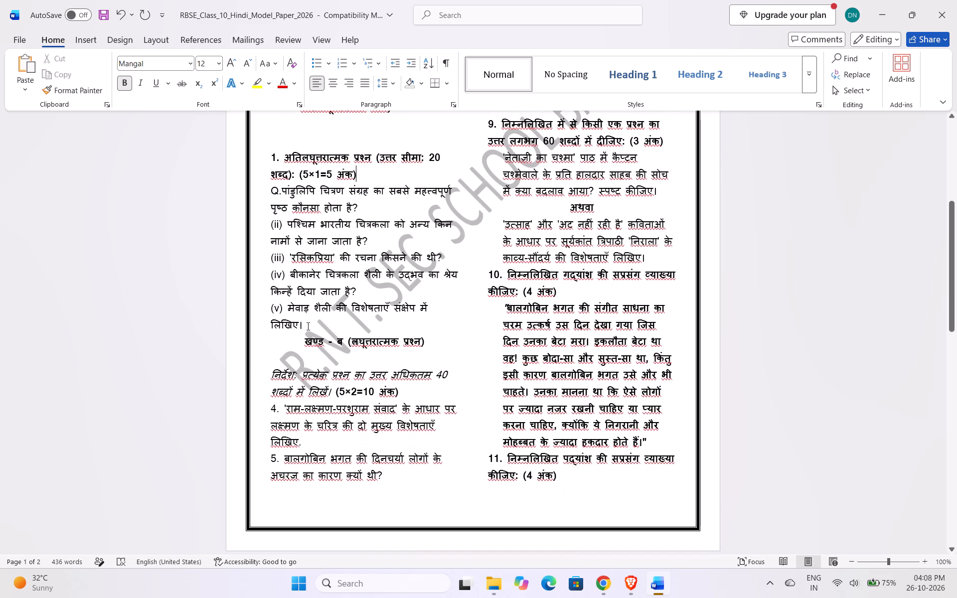
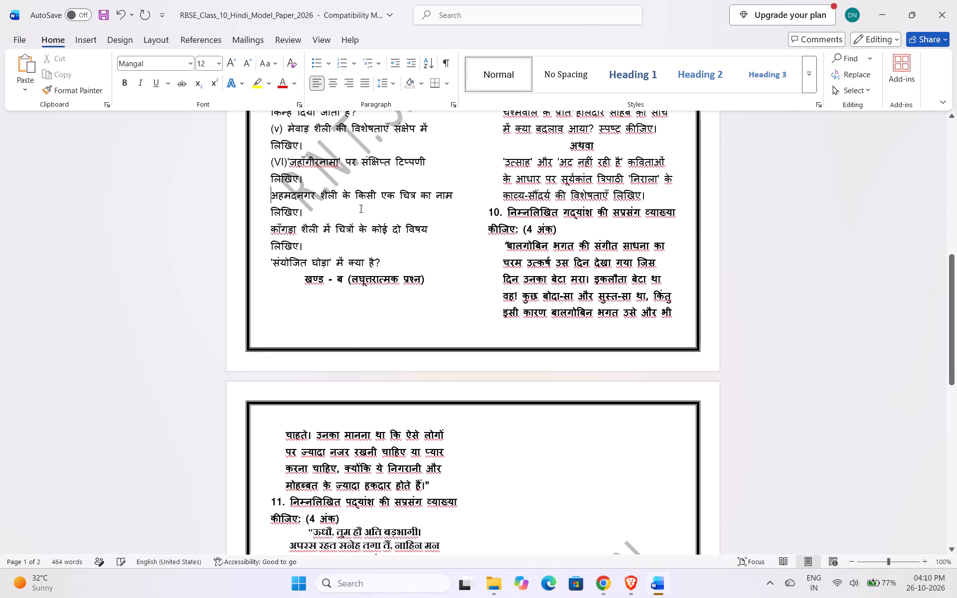
Replace the (i) label of the first question, on पांडुलिपि चित्रण, with 1 so it reads Q1.
scroll(480, 280, up, 5)
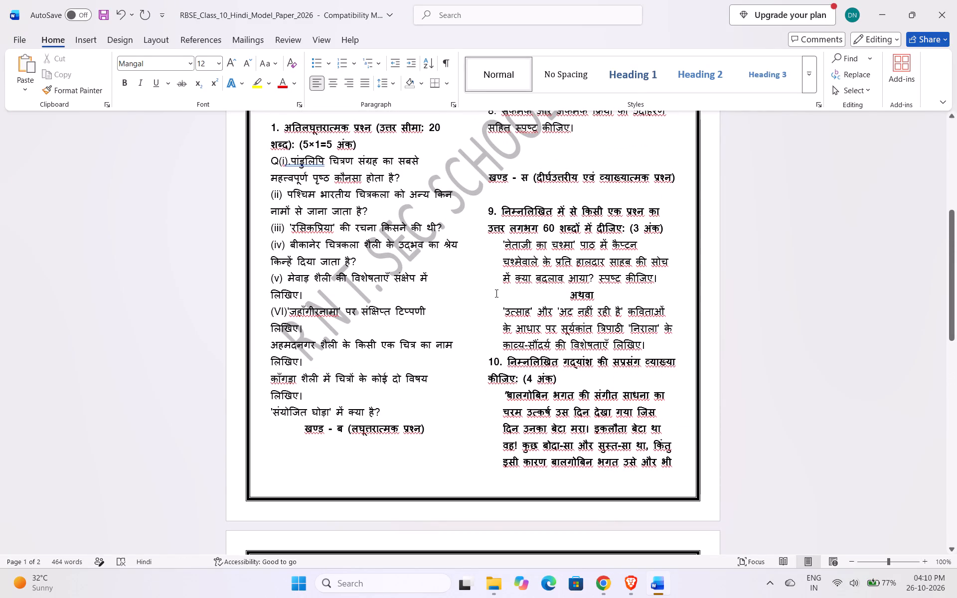
click(288, 160)
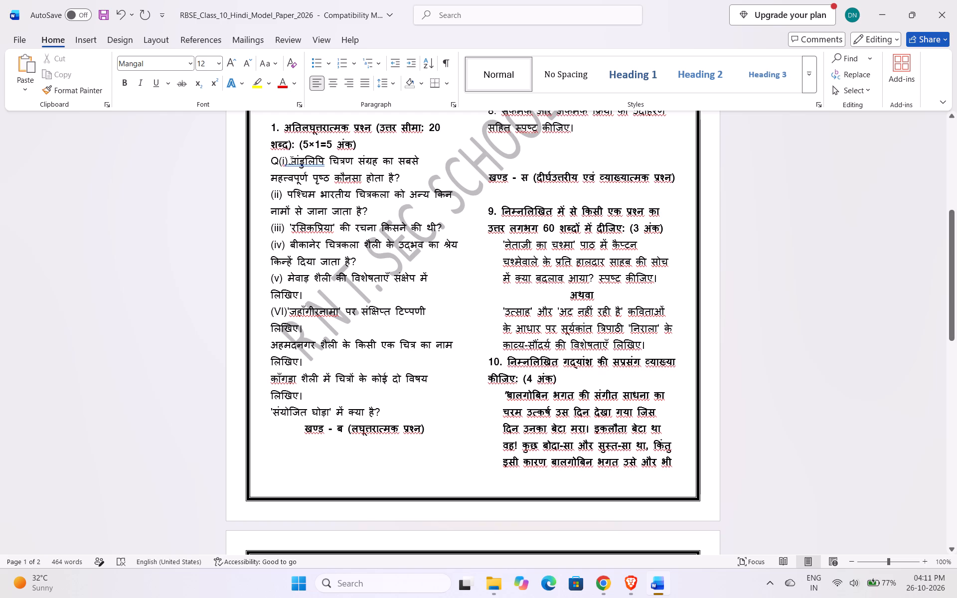
key(Right)
key(BackSpace)
key(BackSpace)
key(BackSpace)
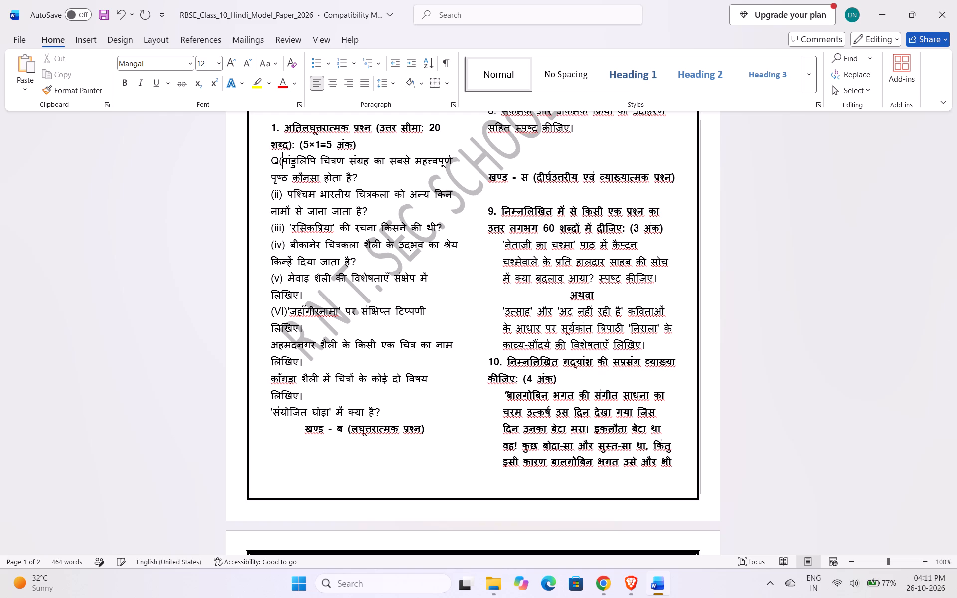
key(1)
key(BackSpace)
key(BackSpace)
key(1)
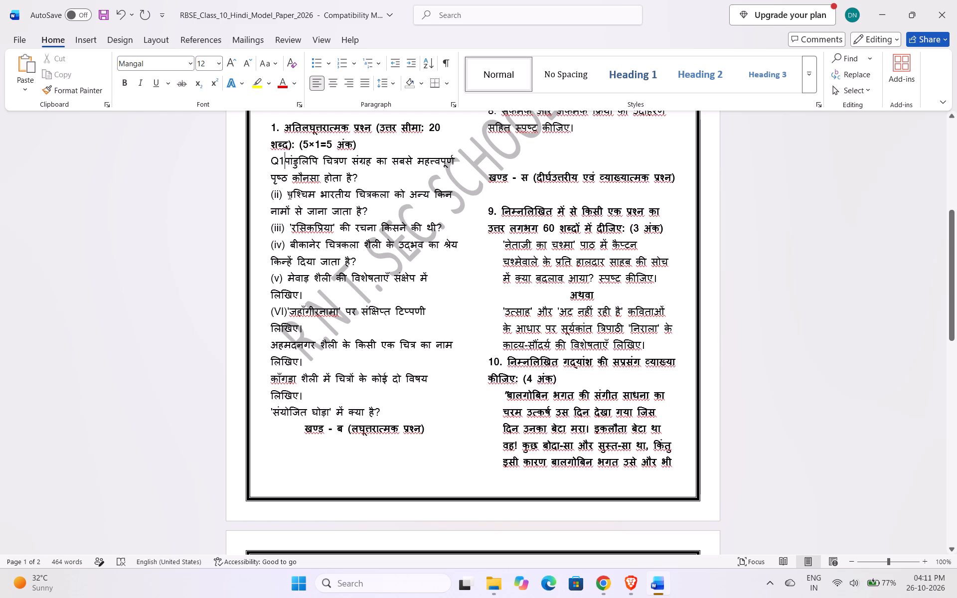
Replace the (ii) label of the पश्चिम भारतीय चित्रकला question with "2.", leaving no space before the text.
click(287, 195)
key(BackSpace)
key(BackSpace)
key(BackSpace)
key(BackSpace)
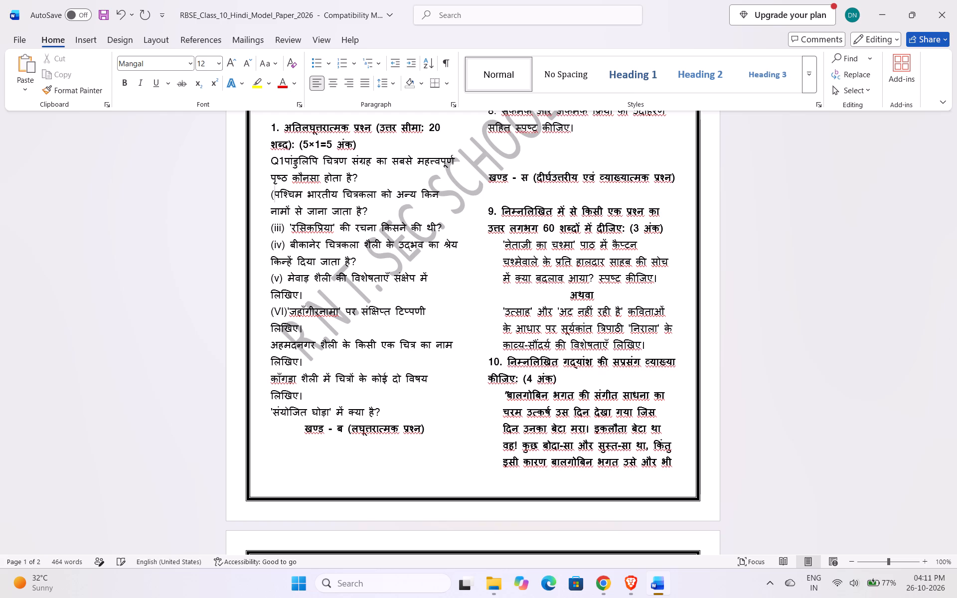
key(BackSpace)
key(2)
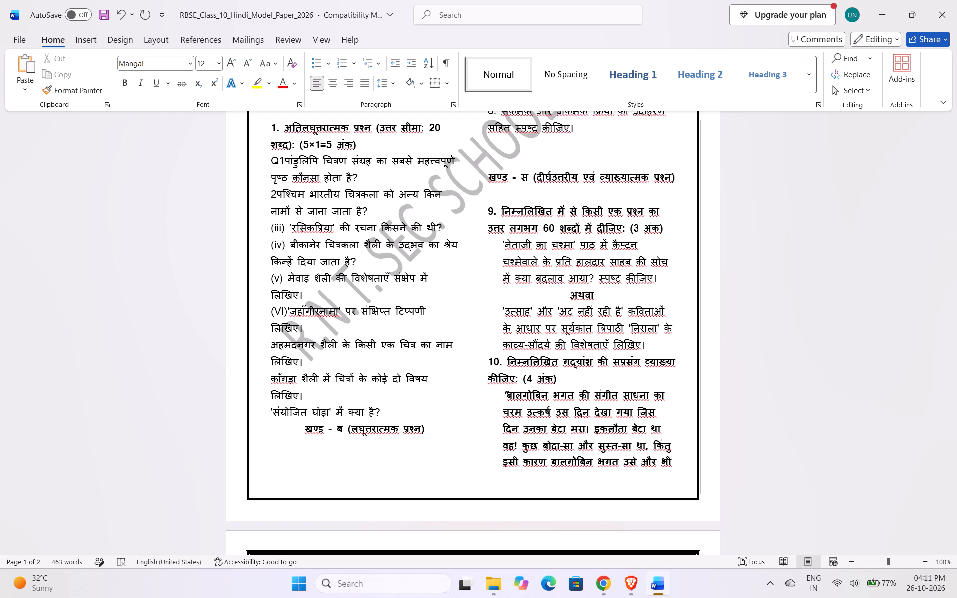
key(period)
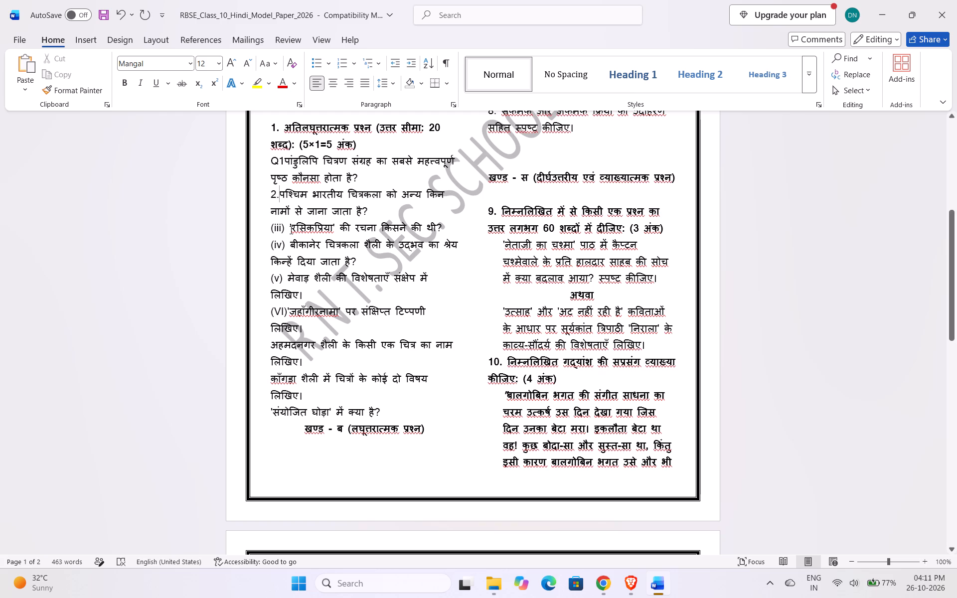
Replace the (iii) label of the 'रसिकप्रिया' question with "3." and remove the space after it.
drag(290, 230, 272, 232)
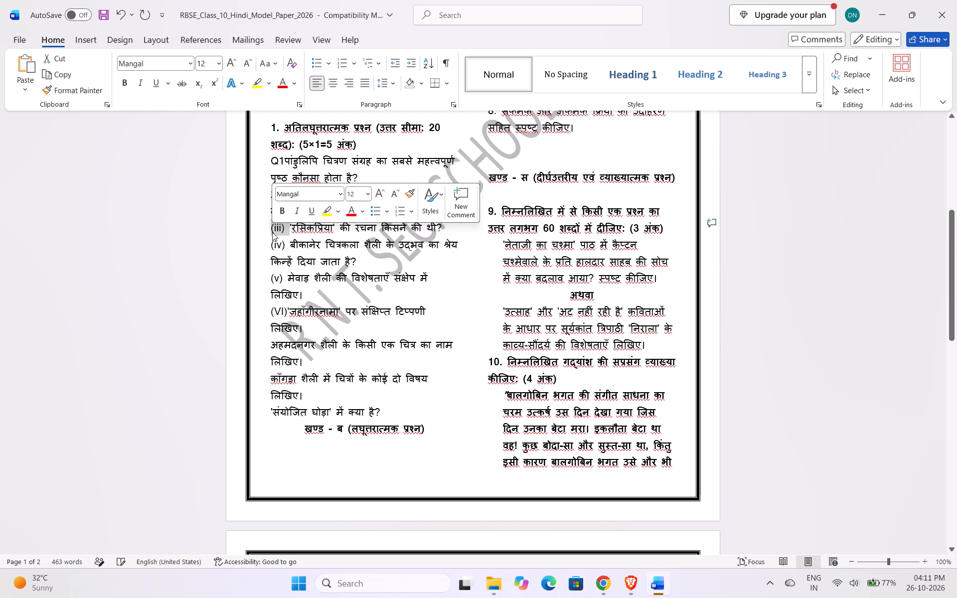
key(3)
key(apostrophe)
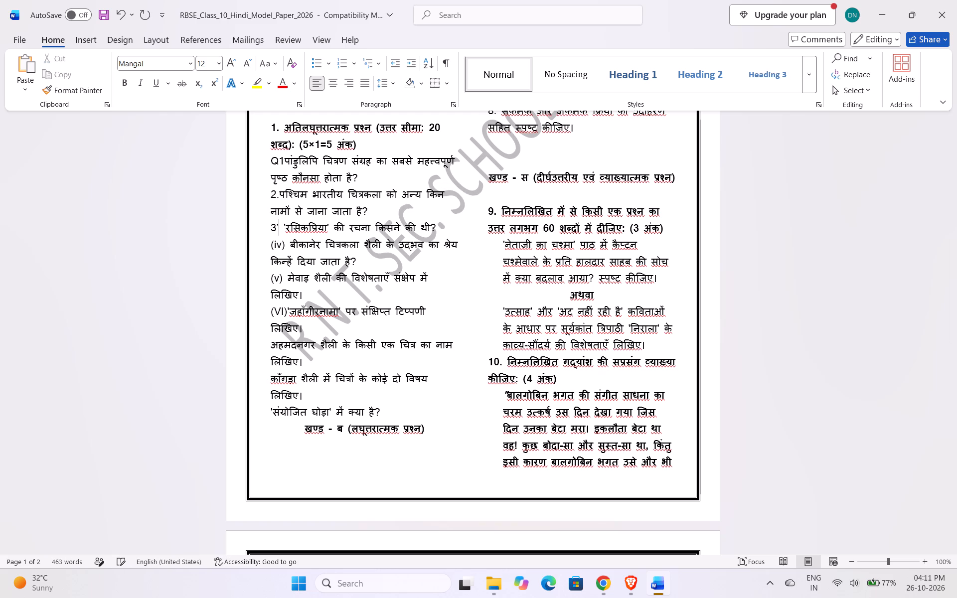
key(BackSpace)
key(period)
key(Right)
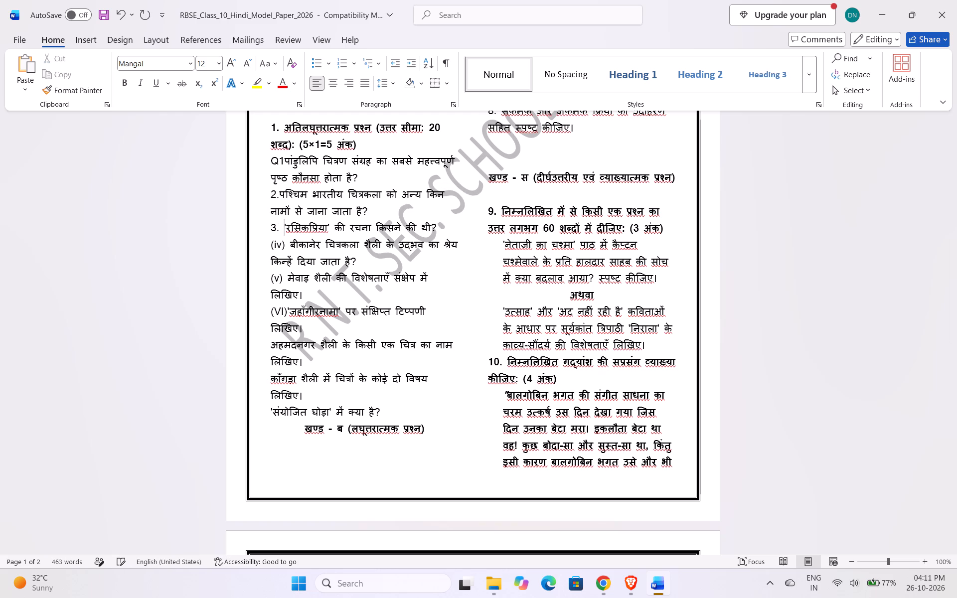
key(BackSpace)
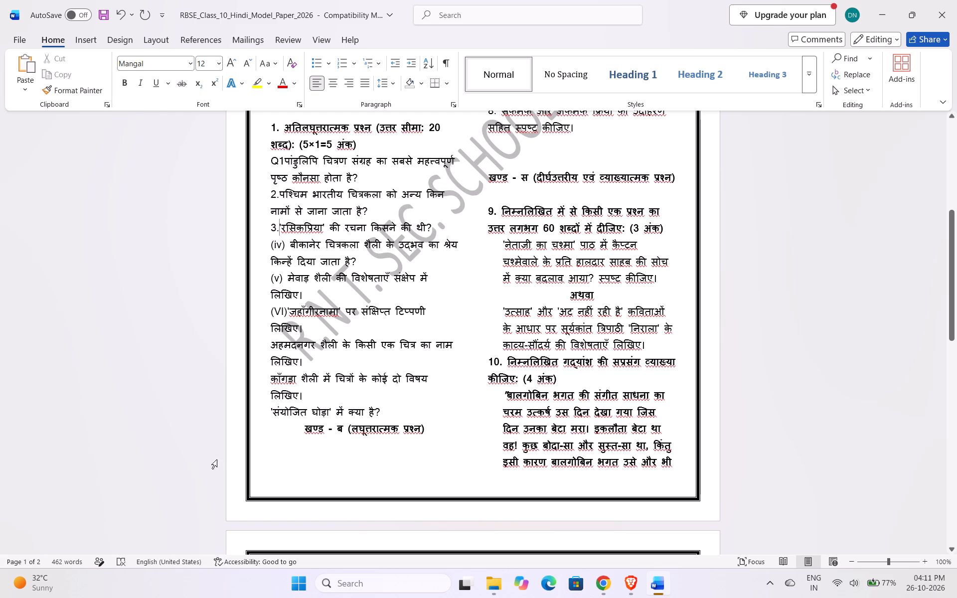
Number the three unnumbered questions on अहमदनगर शैली, काँगड़ा शैली and 'संयोजित घोड़ा' as "7.", "8." and "9.".
click(271, 346)
text(7.)
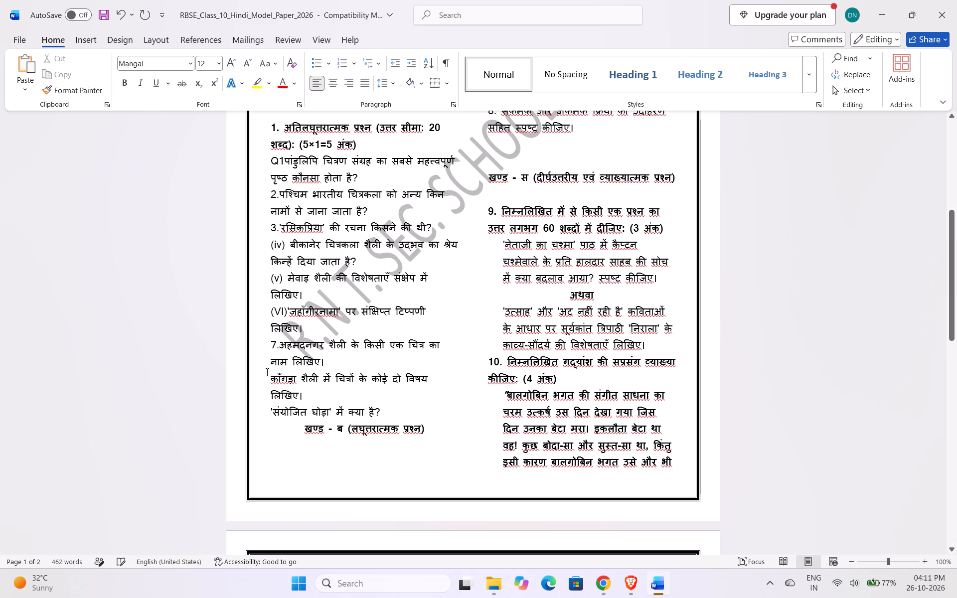
click(269, 376)
key(8)
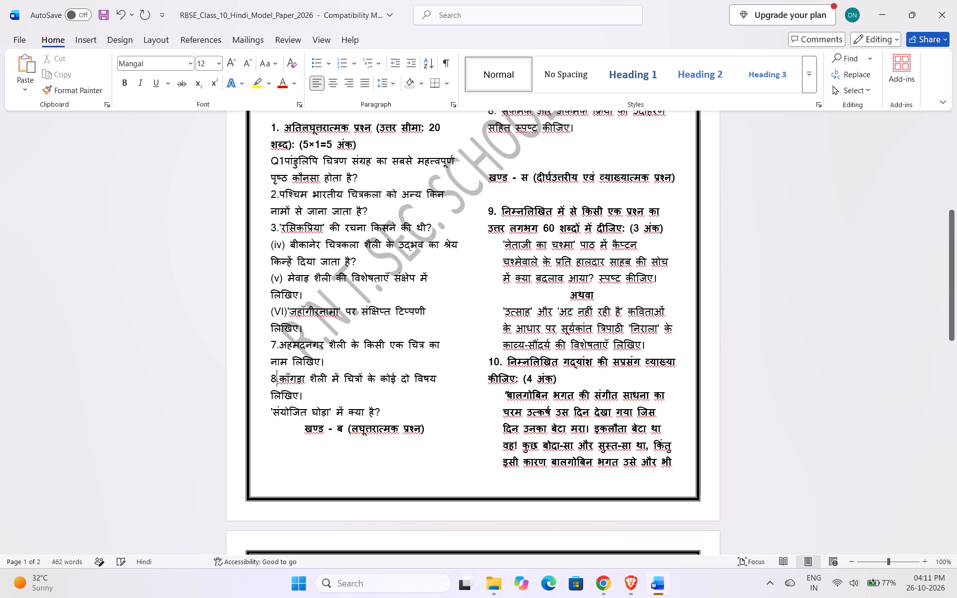
key(period)
click(269, 413)
key(9)
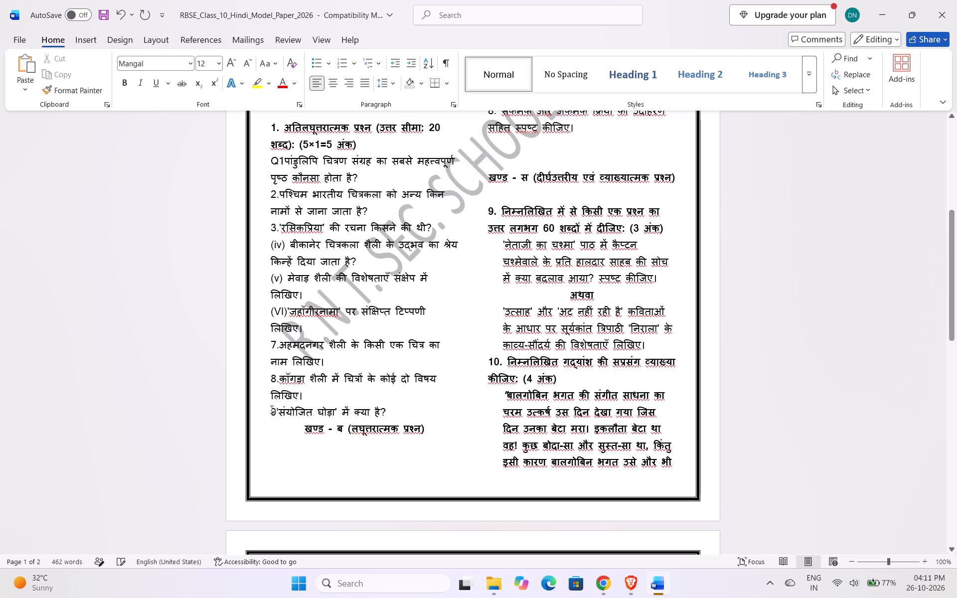
key(period)
click(396, 409)
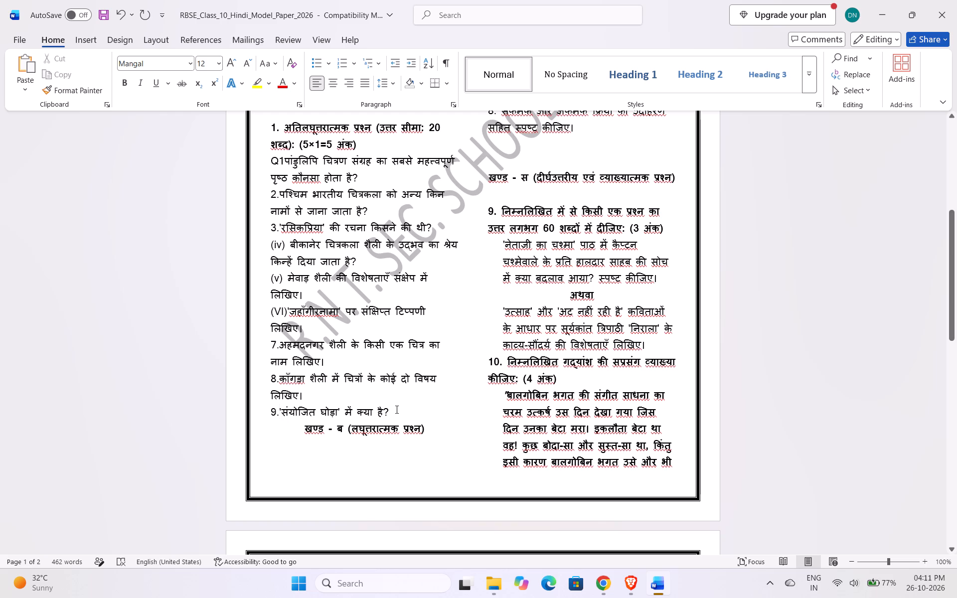
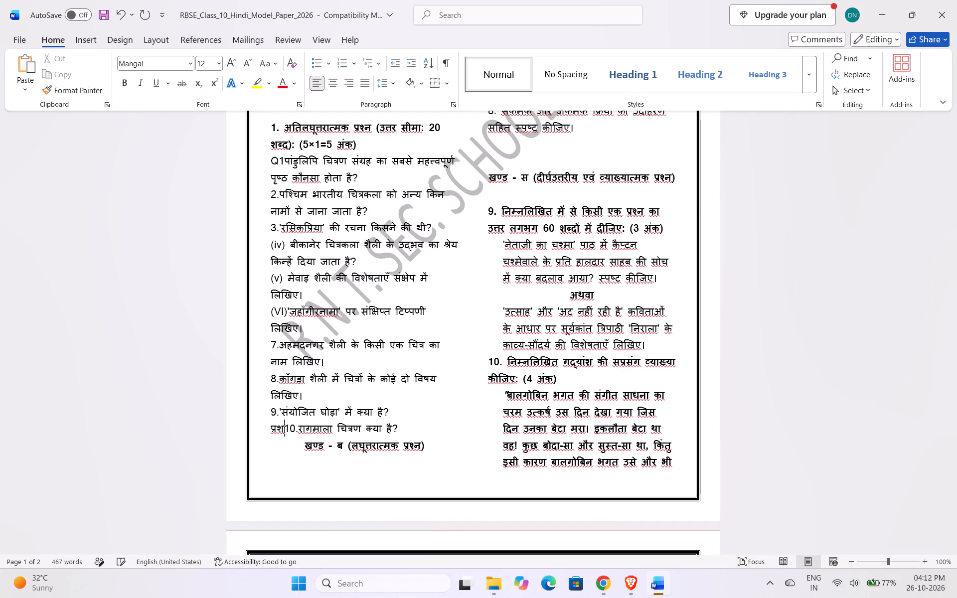
Delete the stray text before the number 10 of the रागमाला चित्रण question.
key(BackSpace)
key(BackSpace)
key(BackSpace)
key(BackSpace)
key(BackSpace)
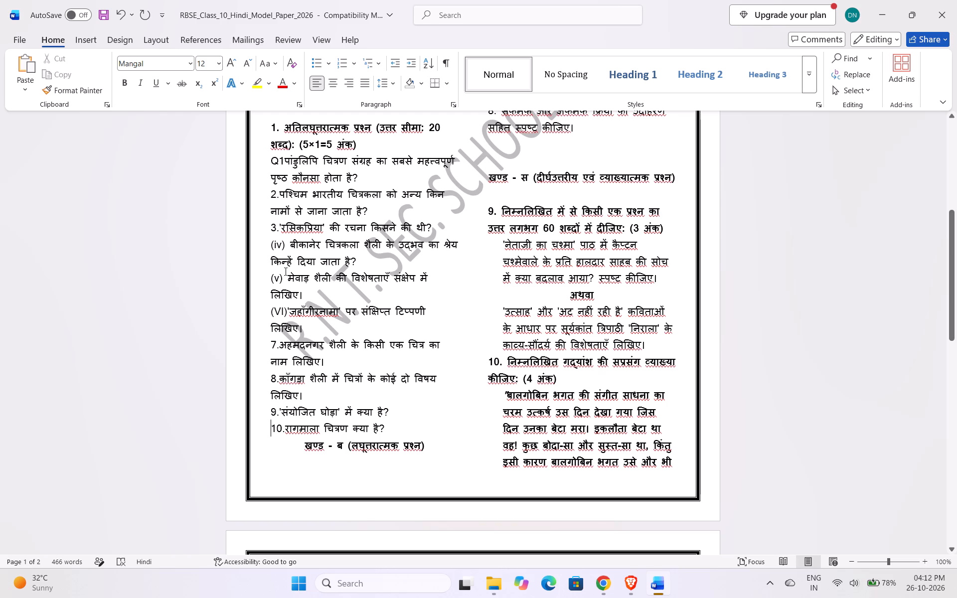
Replace the (v), (VI) and (iv) labels of the मेवाड़, 'जहाँगीरनामा' and बीकानेर questions with "5.", "6." and "4.".
drag(283, 278, 266, 278)
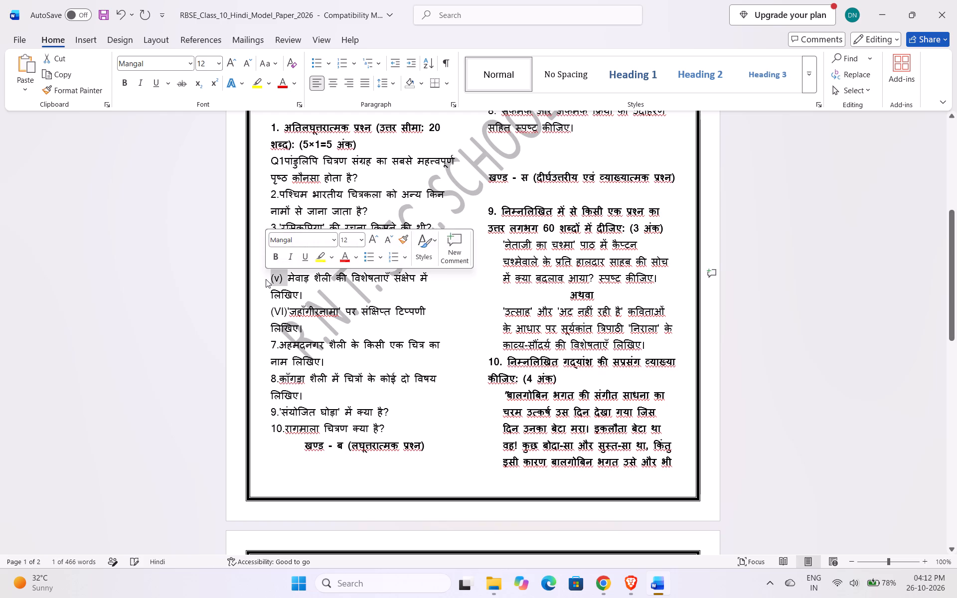
key(BackSpace)
key(5)
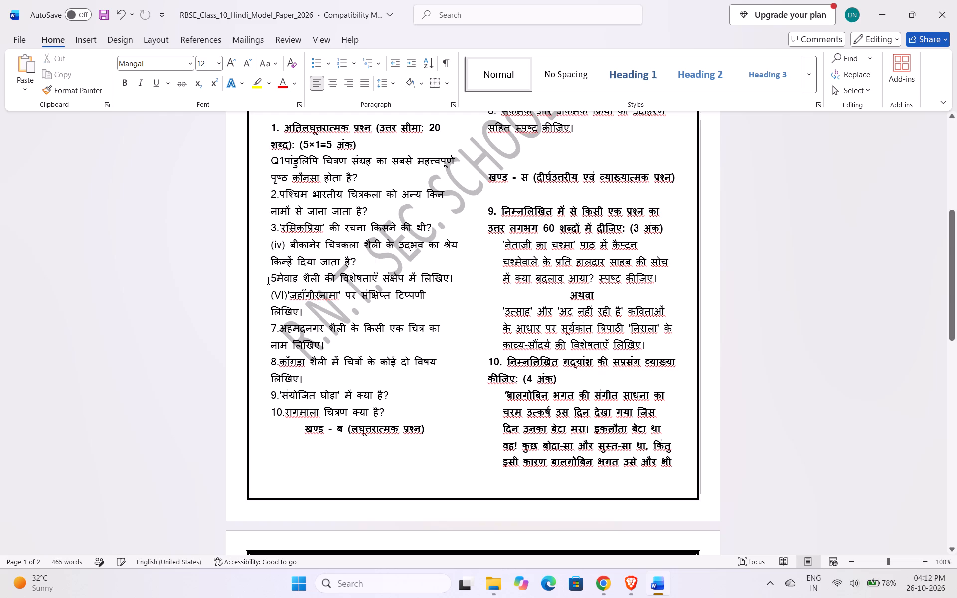
key(period)
drag(287, 295, 264, 293)
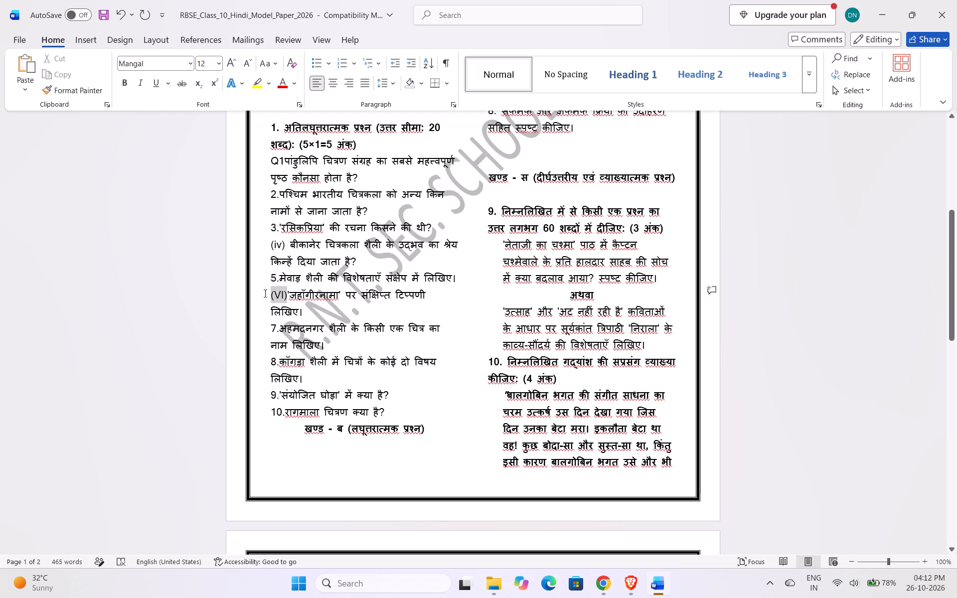
drag(264, 293, 264, 293)
text(6.)
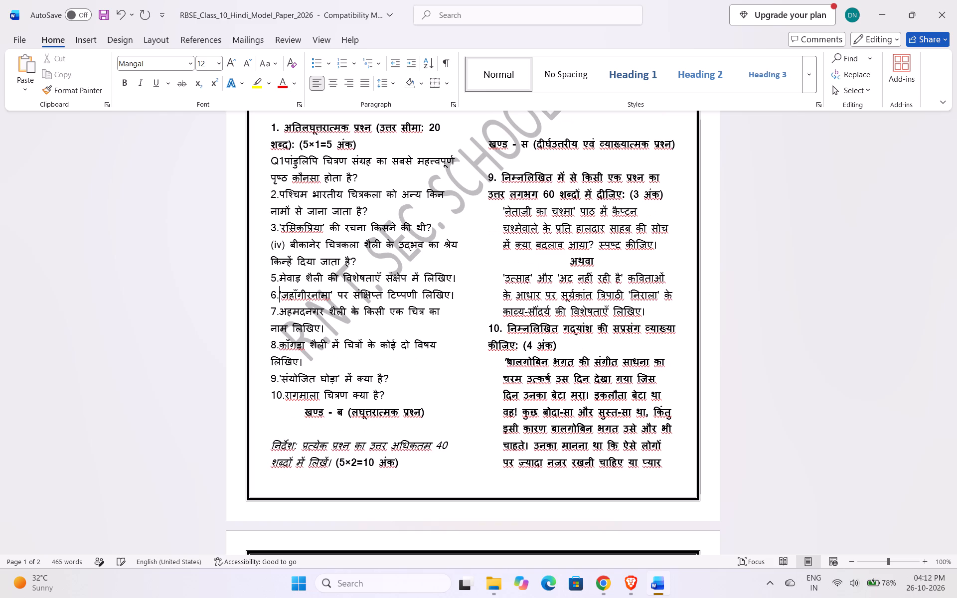
scroll(271, 293, up, 1)
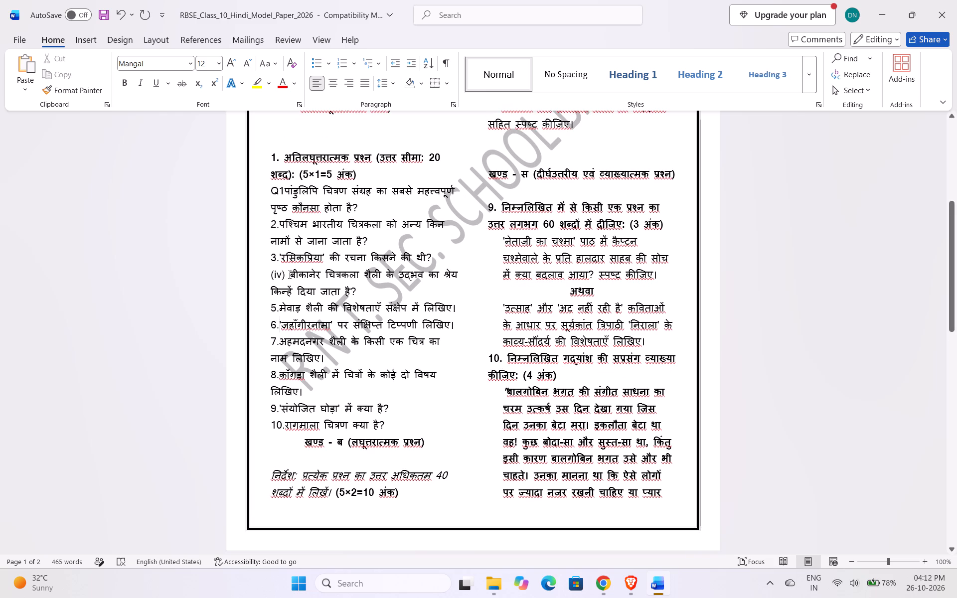
drag(289, 274, 265, 274)
text(4.)
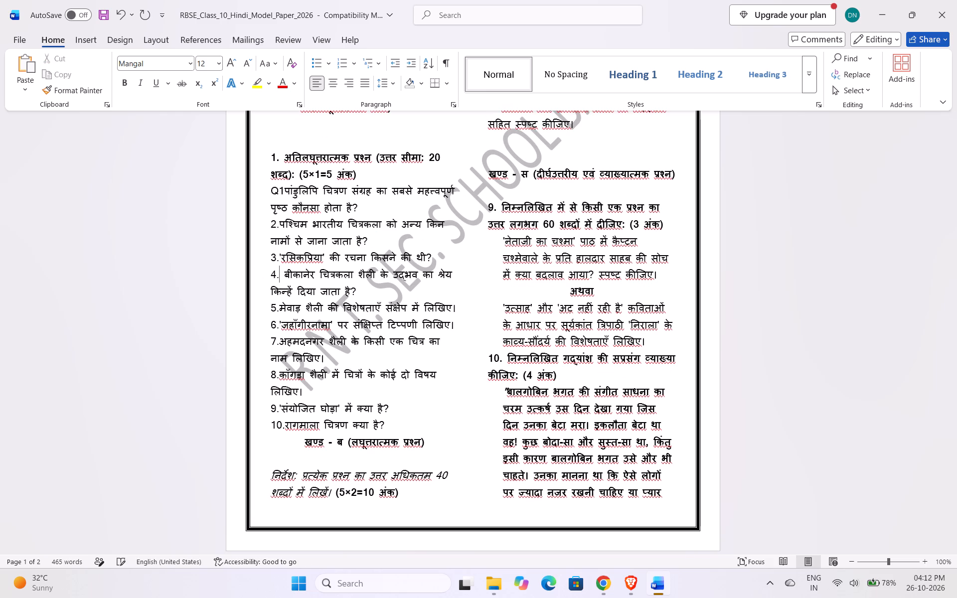
Change the marks formula in the अतिलघूत्तरात्मक प्रश्न heading to 10×1/5=5 अंक.
scroll(383, 429, up, 2)
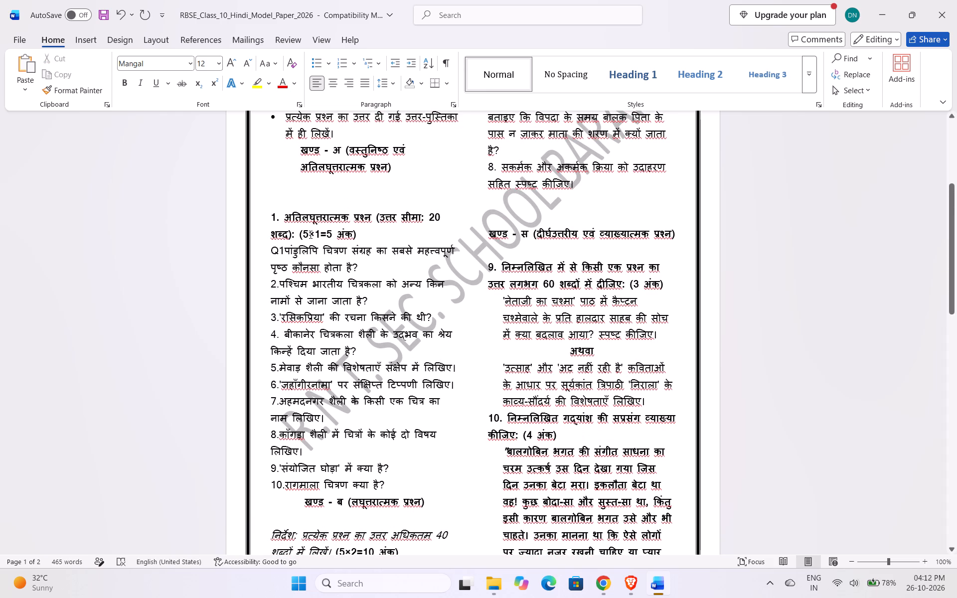
click(310, 234)
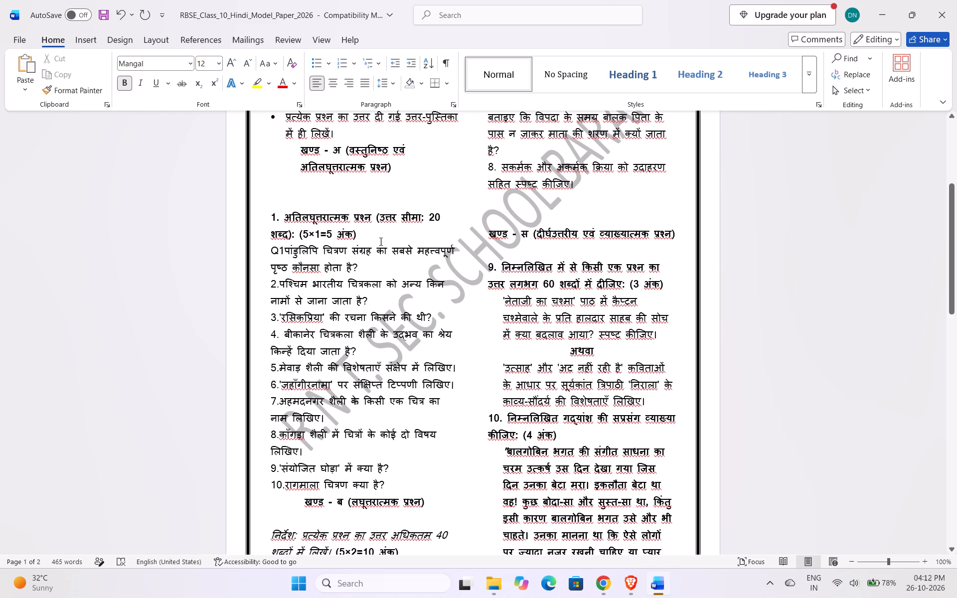
key(BackSpace)
text(10)
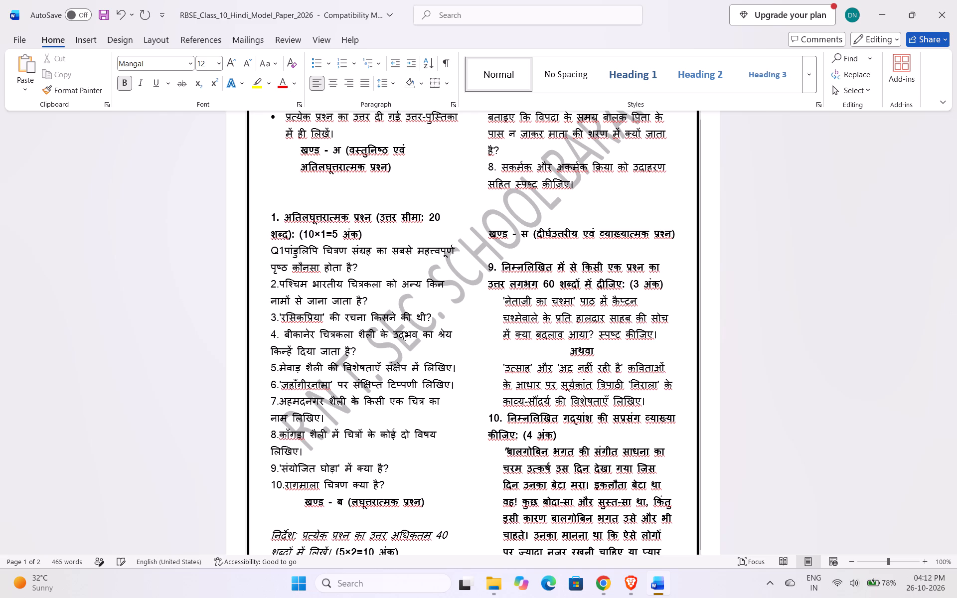
click(324, 236)
key(BackSpace)
key(1)
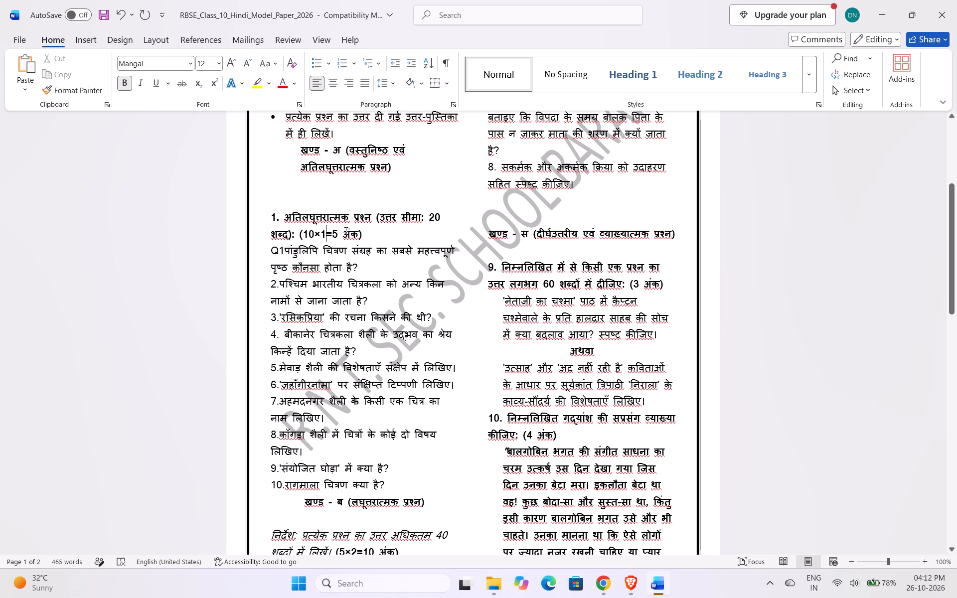
key(slash)
key(5)
Remove the blank lines between the खण्ड - अ heading and the "1. अतिलघूत्तरात्मक प्रश्न" line.
click(270, 214)
key(BackSpace)
key(BackSpace)
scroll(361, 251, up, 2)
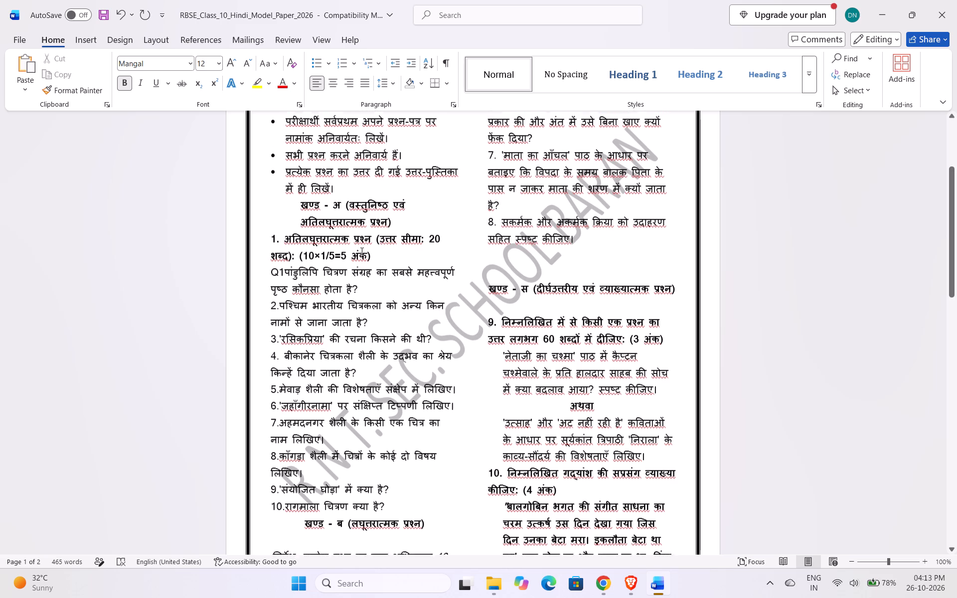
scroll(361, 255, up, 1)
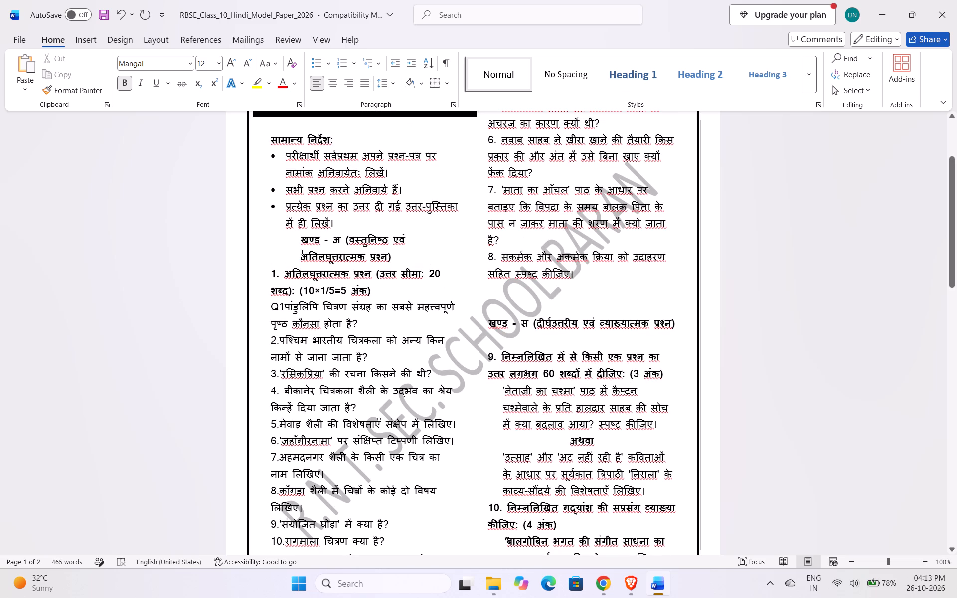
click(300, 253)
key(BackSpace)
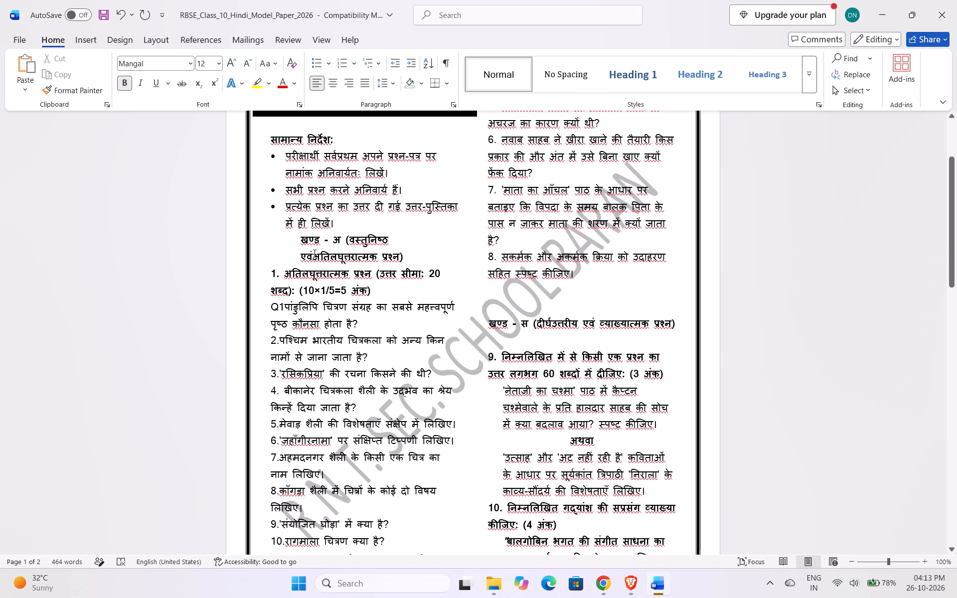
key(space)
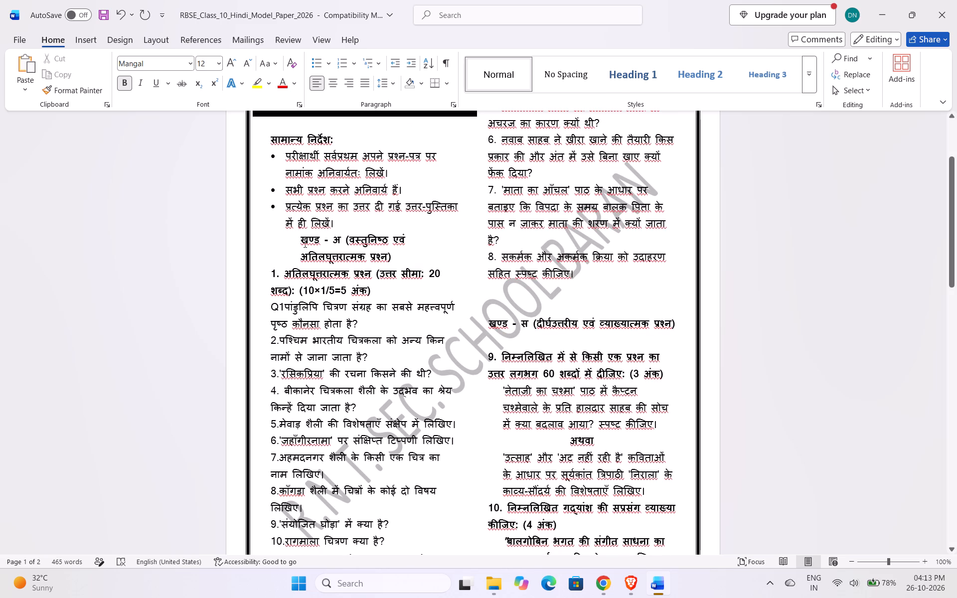
Remove the indent of the खण्ड - अ heading and the spaces around अ and before प्रश्न so it fits on one line.
click(299, 240)
key(BackSpace)
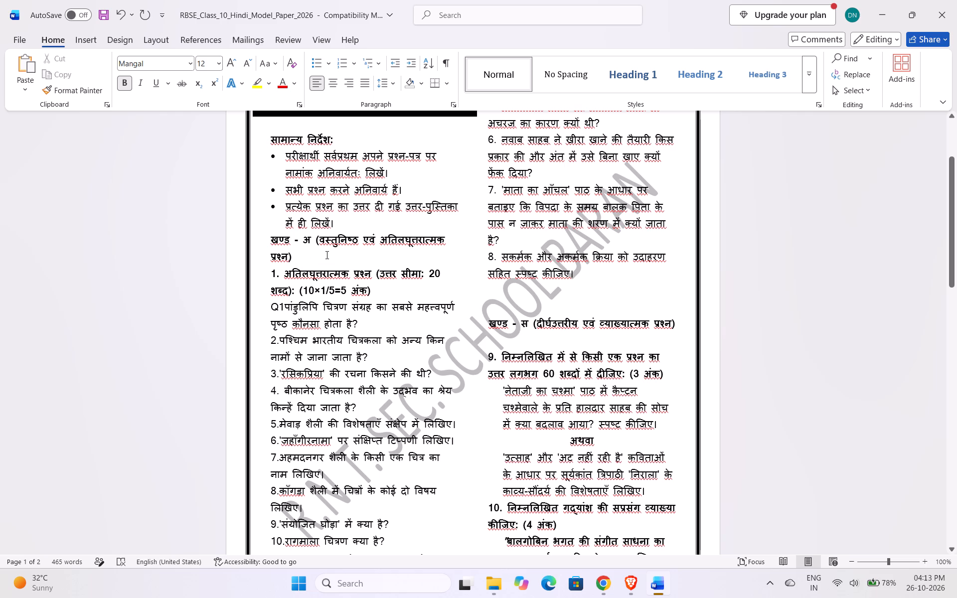
click(317, 240)
key(BackSpace)
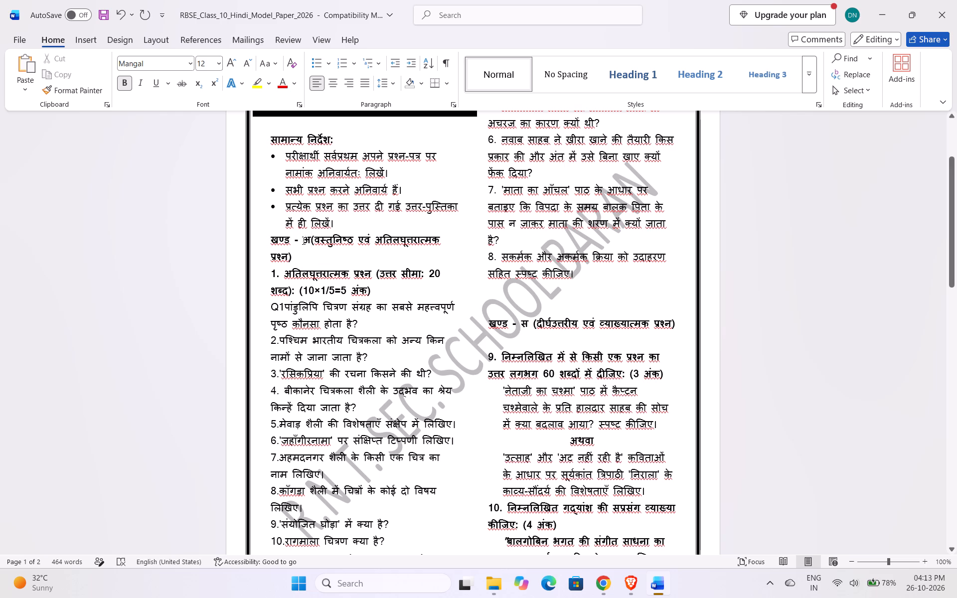
click(303, 240)
key(BackSpace)
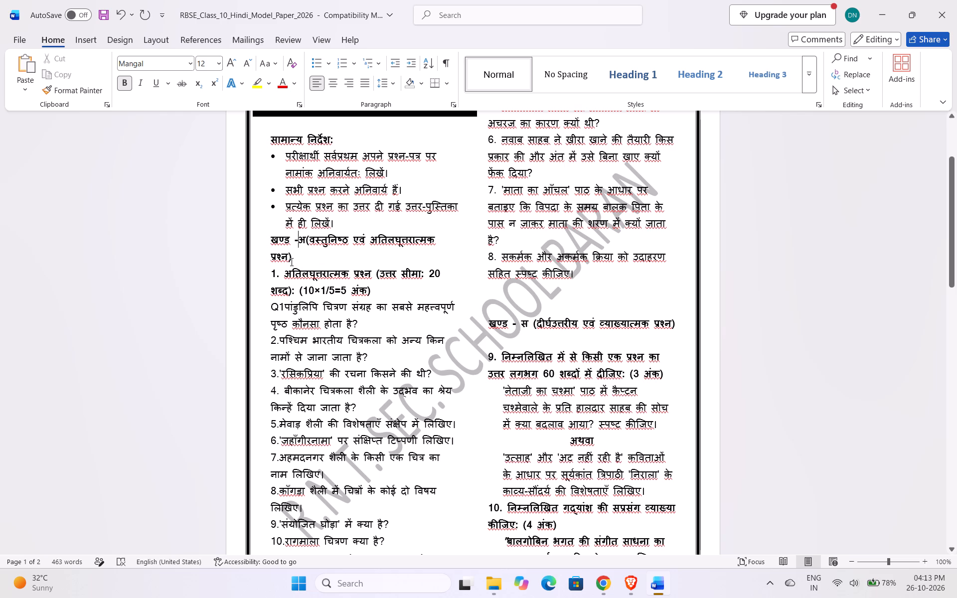
click(271, 256)
key(BackSpace)
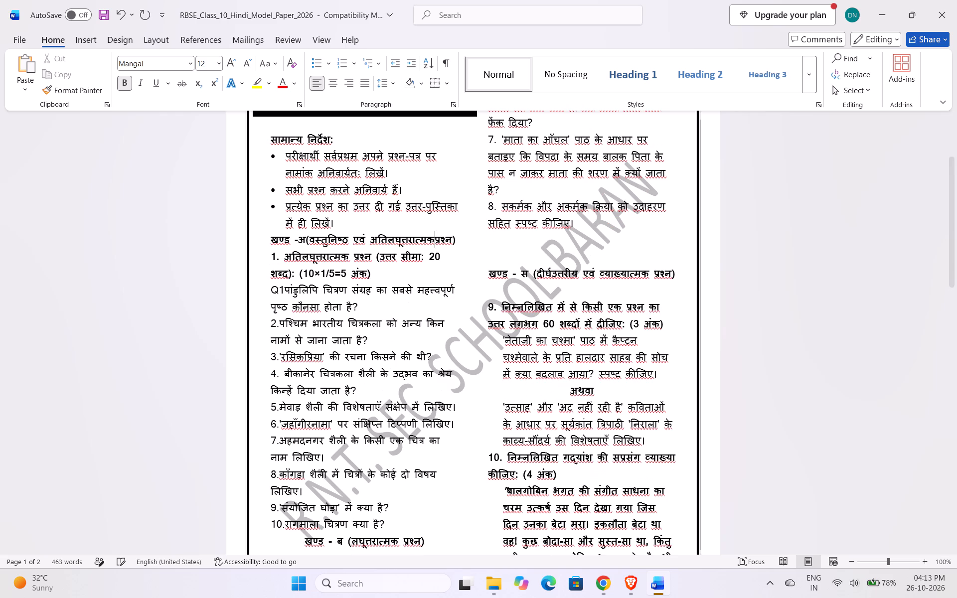
key(space)
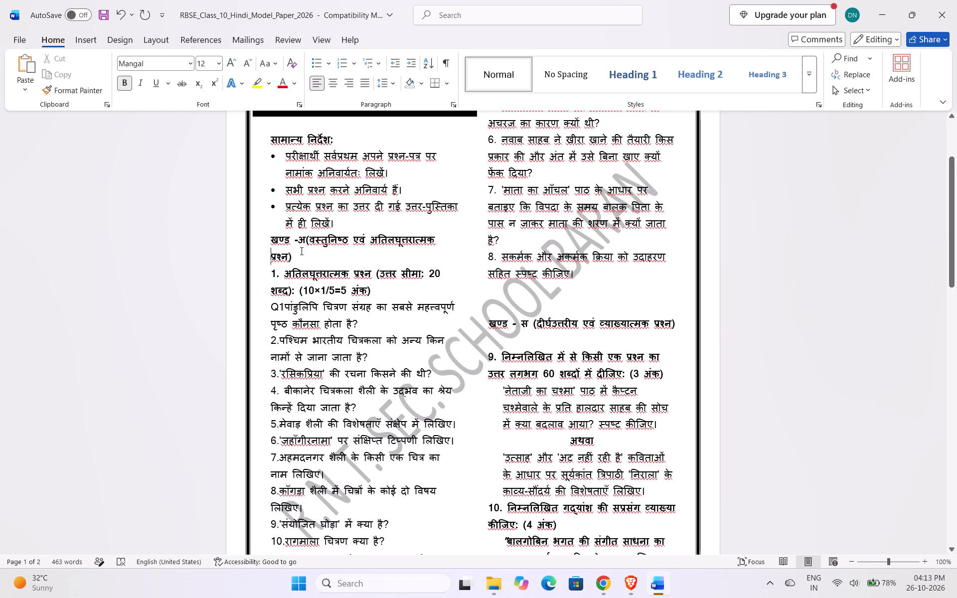
key(BackSpace)
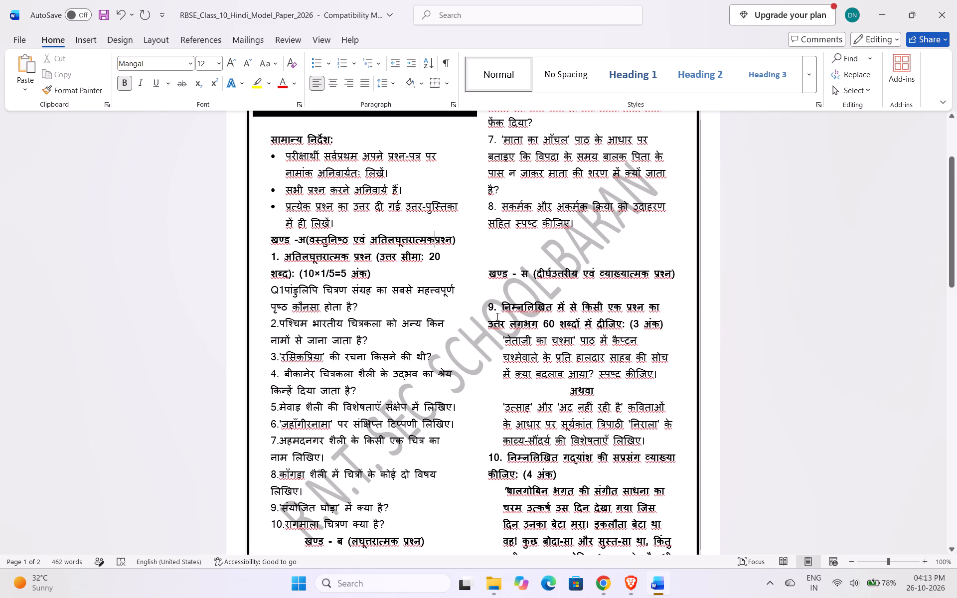
Delete the निर्देश instruction with its (5×2=10 अंक) marks and the blank line under the खण्ड - ब heading.
scroll(436, 315, down, 2)
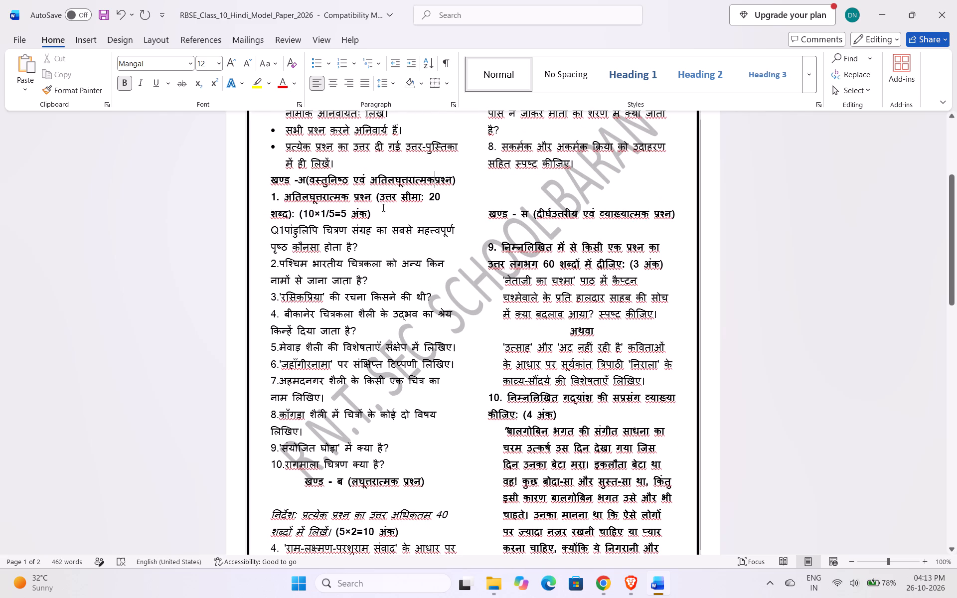
scroll(357, 261, down, 3)
scroll(400, 332, down, 1)
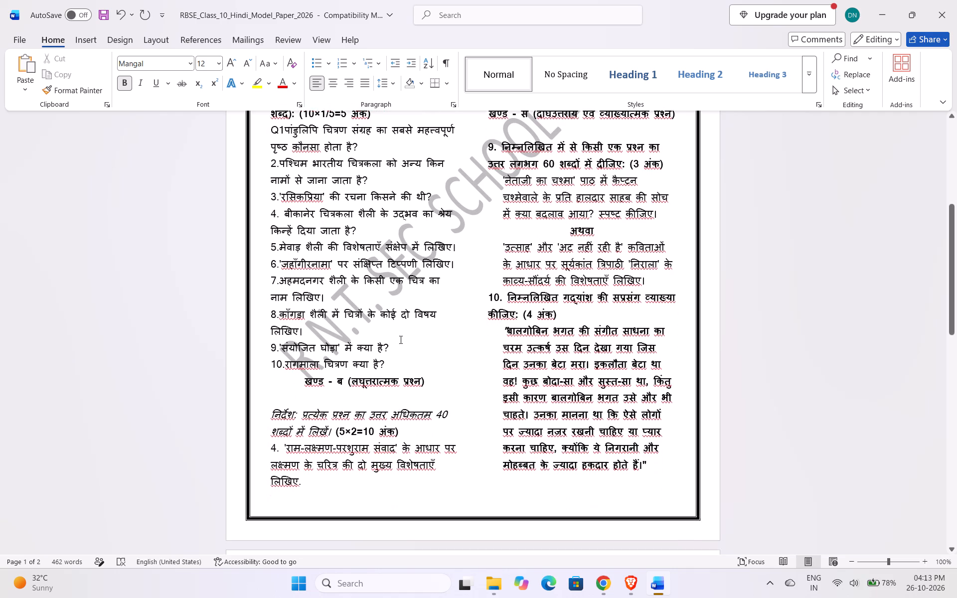
scroll(369, 397, up, 2)
scroll(408, 389, down, 1)
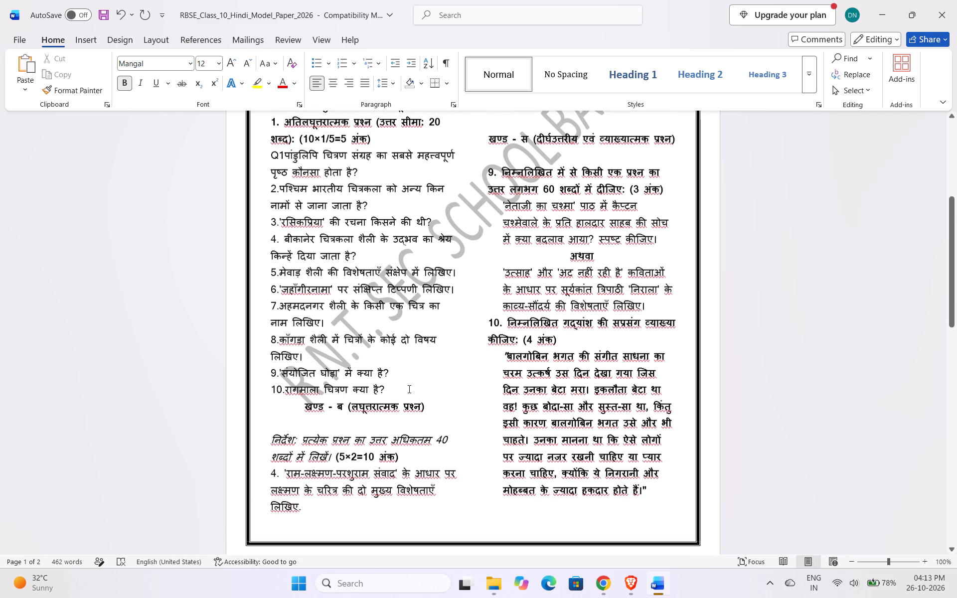
scroll(408, 389, down, 2)
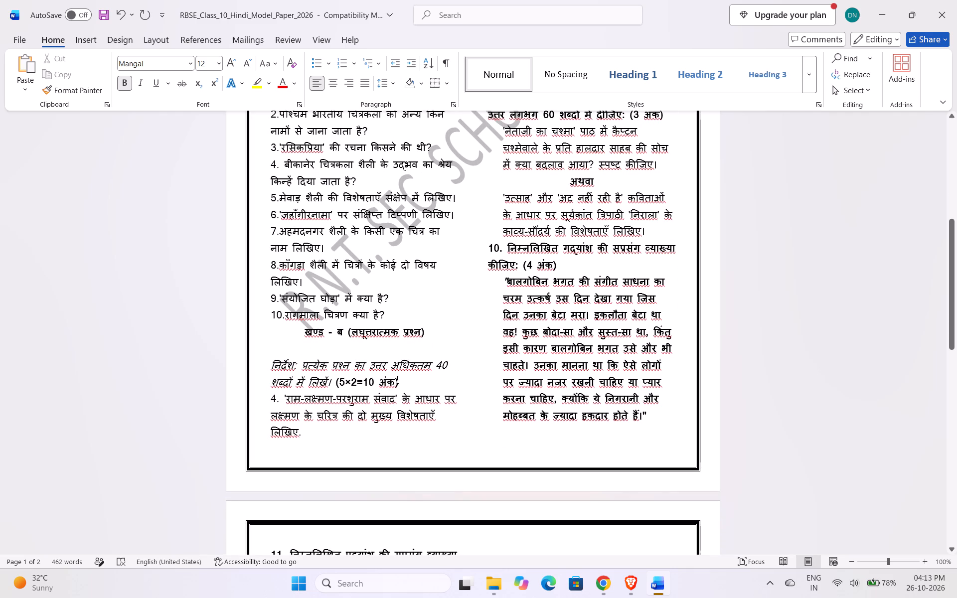
drag(401, 383, 278, 366)
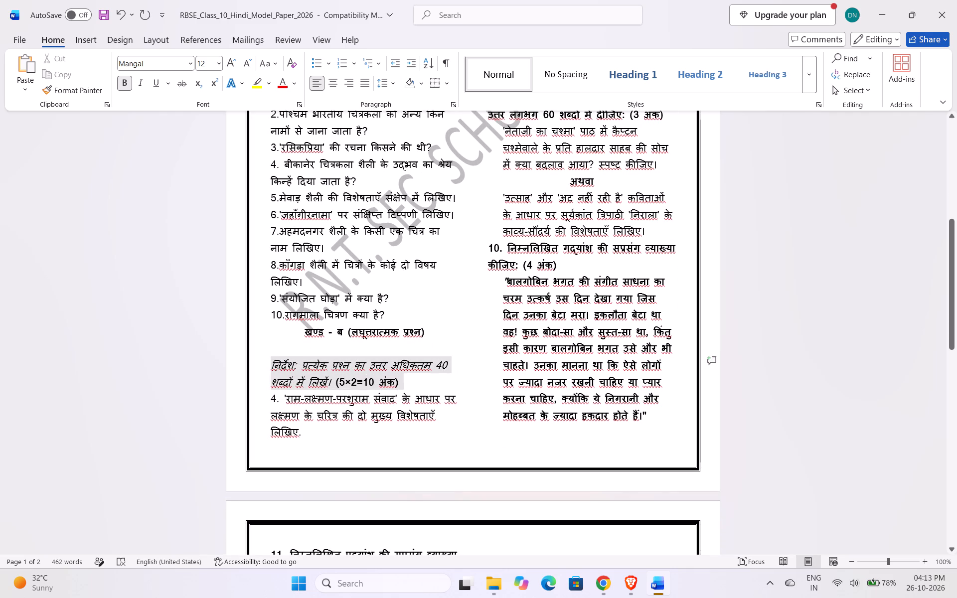
drag(278, 366, 277, 366)
click(434, 379)
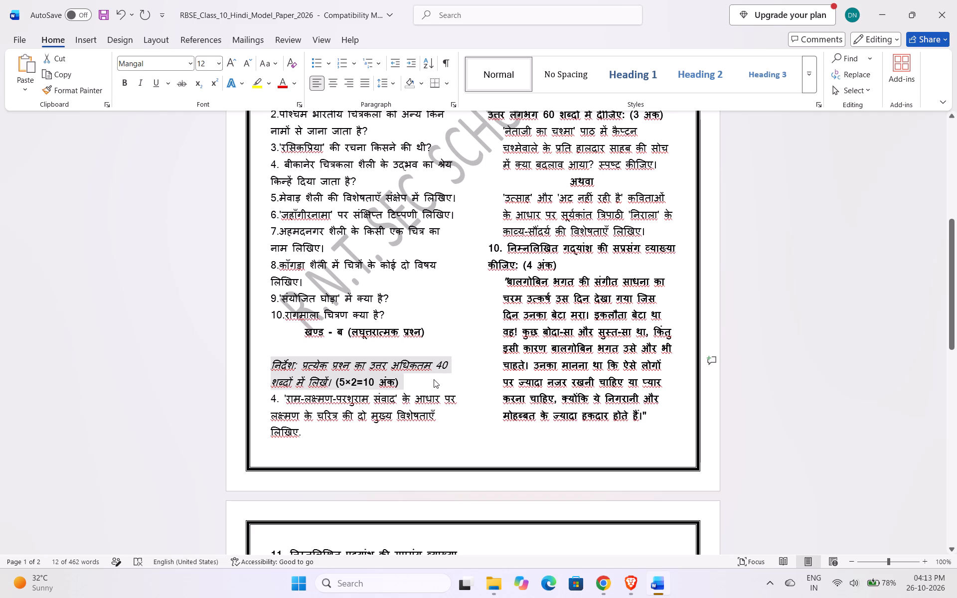
drag(400, 382, 277, 367)
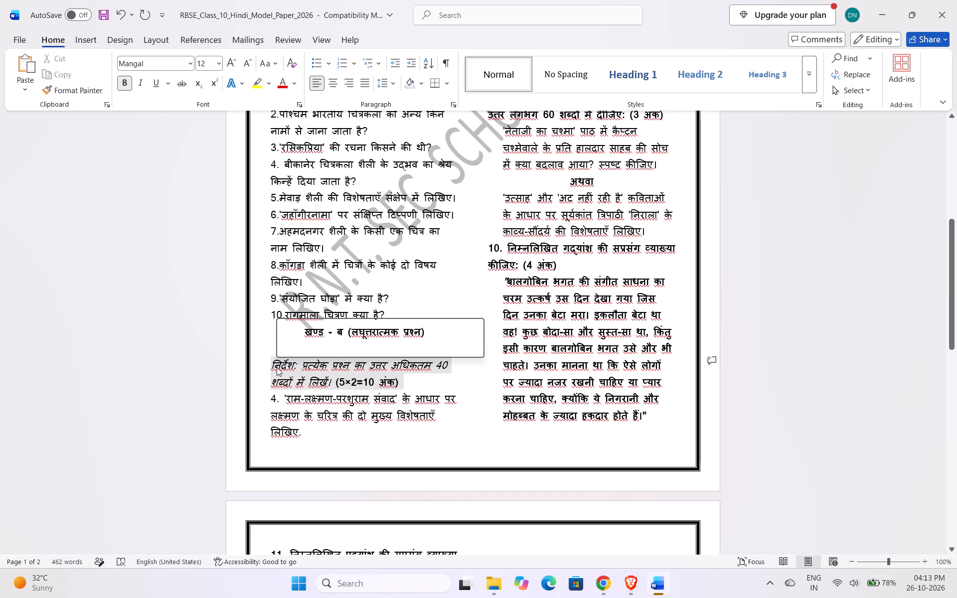
key(BackSpace)
key(BackSpace)
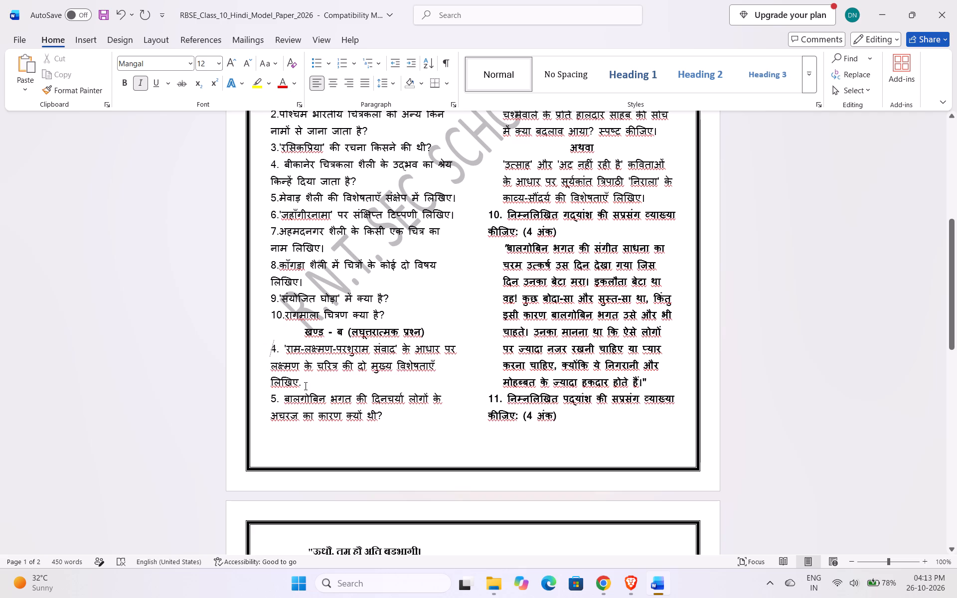
Renumber the 'राम-लक्ष्मण-परशुराम संवाद' question under खण्ड - ब as 1.
click(277, 349)
scroll(309, 356, up, 3)
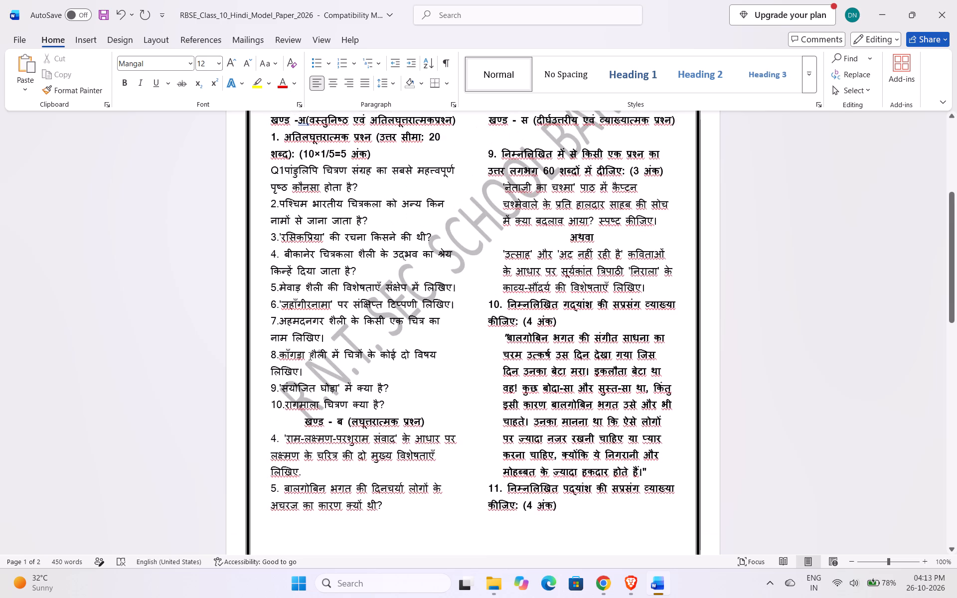
scroll(309, 356, up, 2)
scroll(309, 356, down, 2)
scroll(309, 356, up, 1)
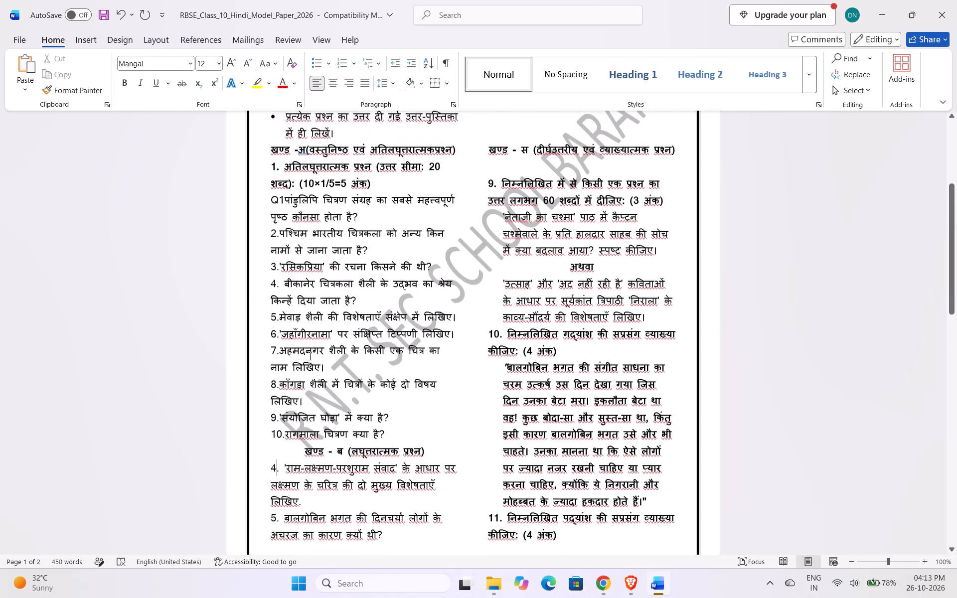
scroll(309, 356, up, 1)
scroll(309, 356, down, 2)
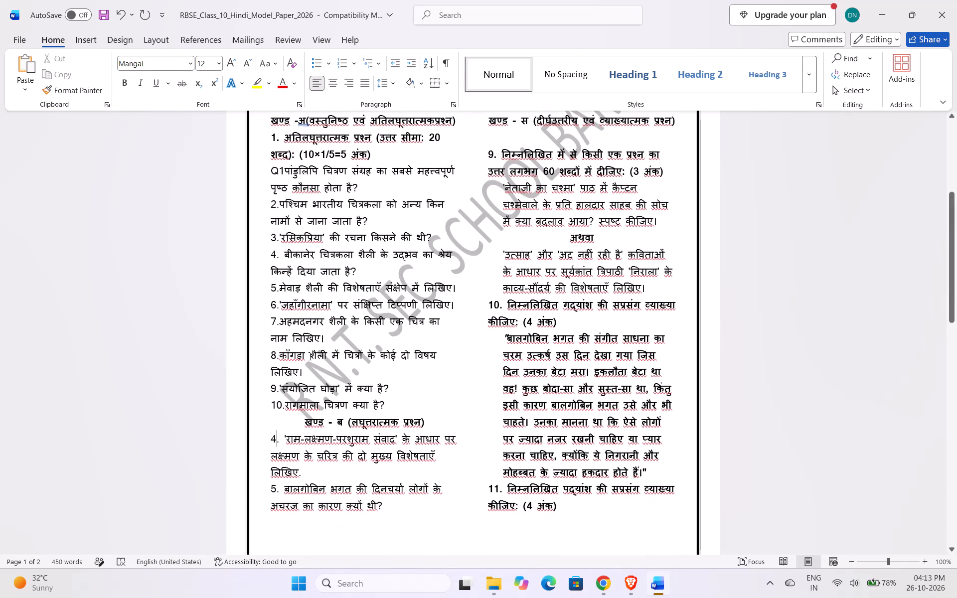
key(BackSpace)
key(1)
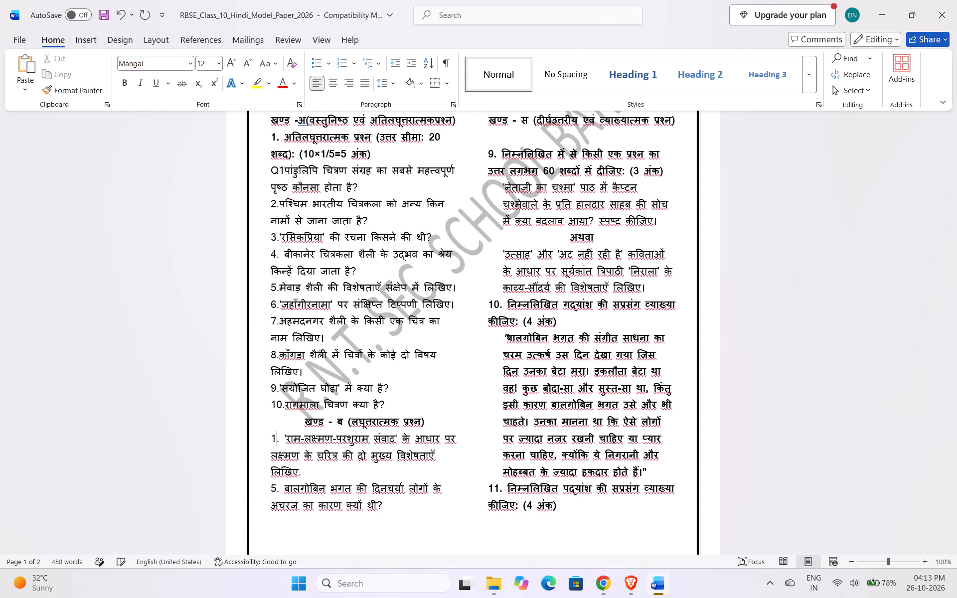
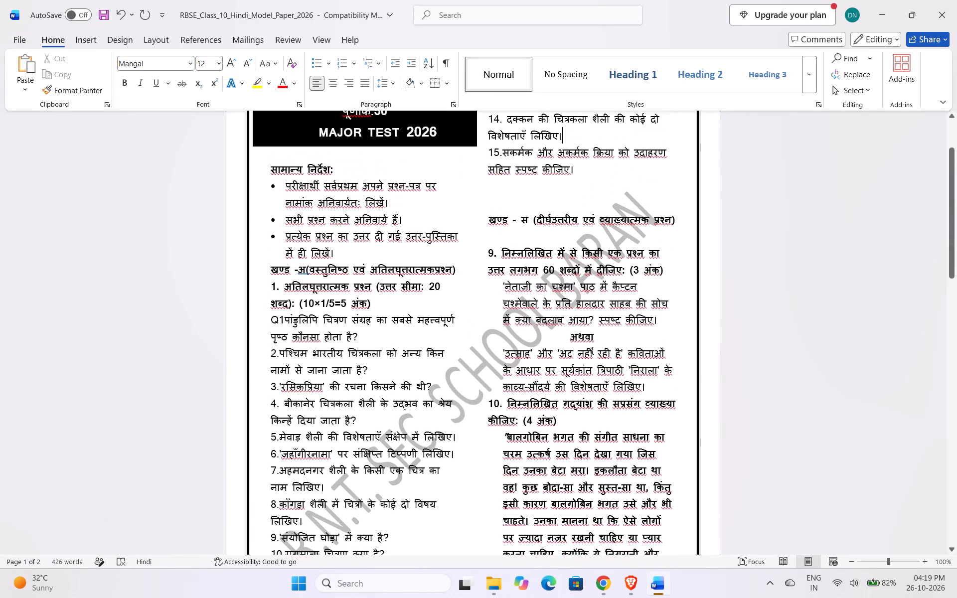
Delete questions 9 to 11 under the खण्ड - स heading, including their अथवा alternative, prose passage and verse.
scroll(627, 321, down, 18)
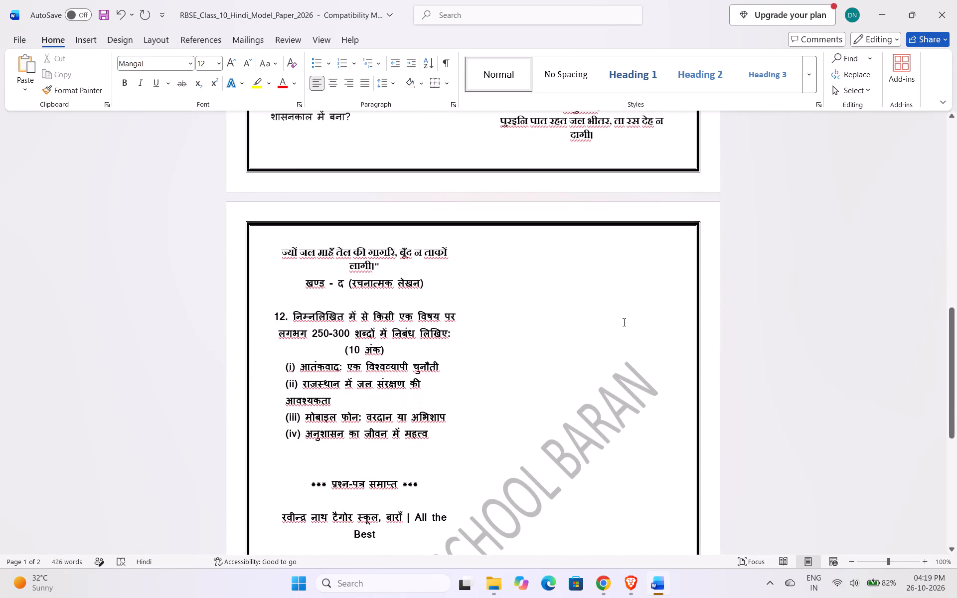
scroll(623, 322, down, 3)
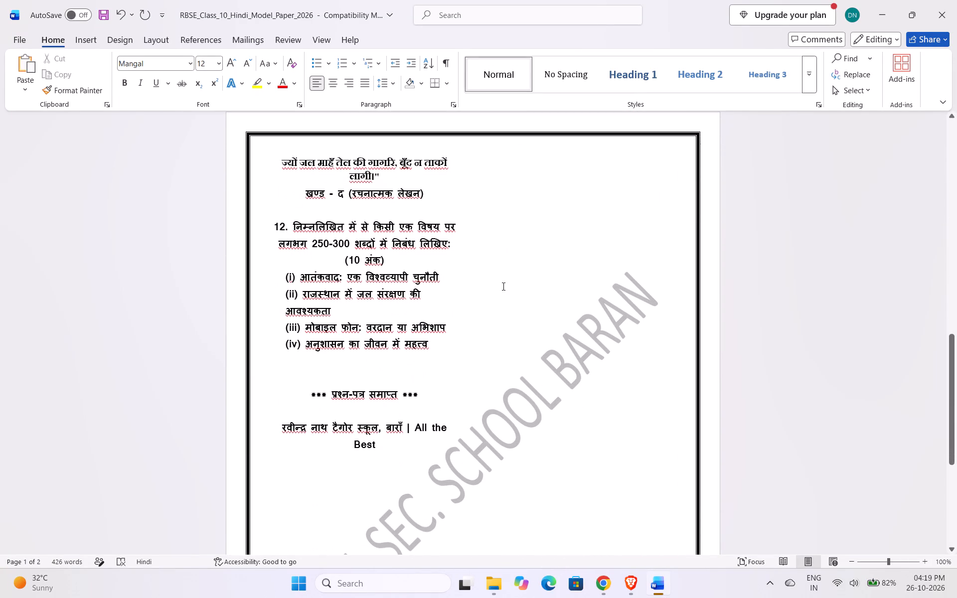
scroll(443, 255, up, 3)
scroll(512, 288, up, 13)
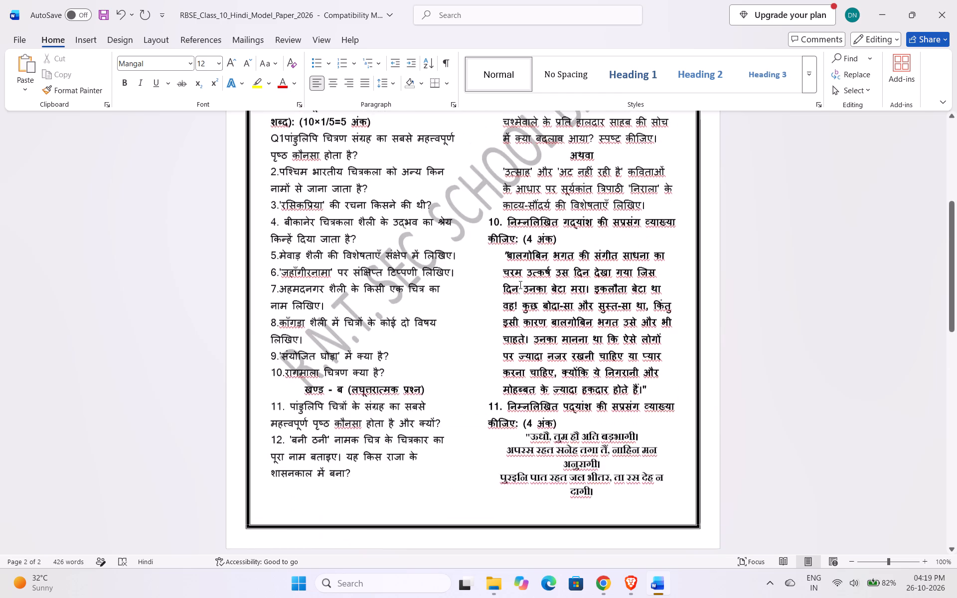
scroll(519, 285, up, 3)
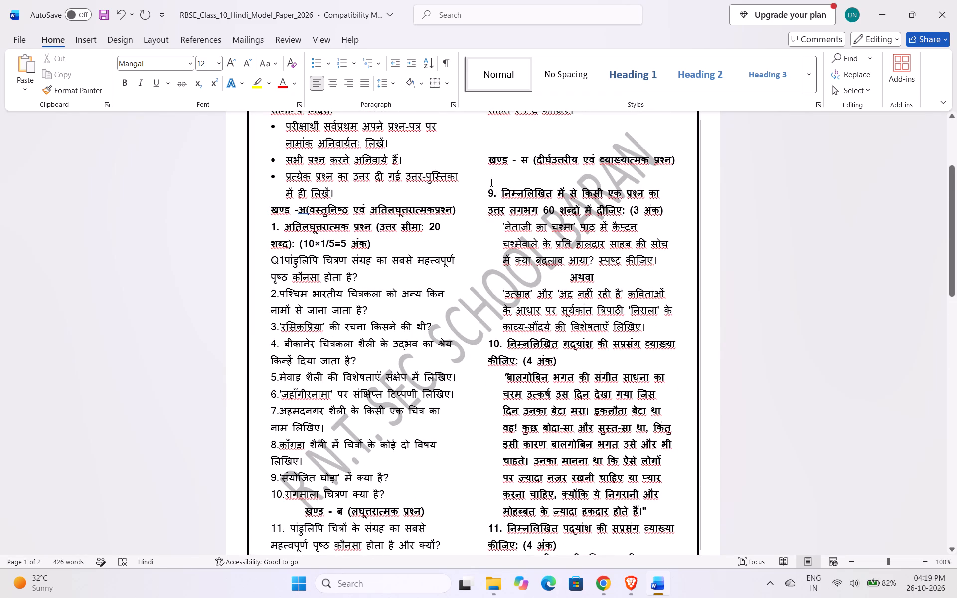
drag(487, 190, 560, 491)
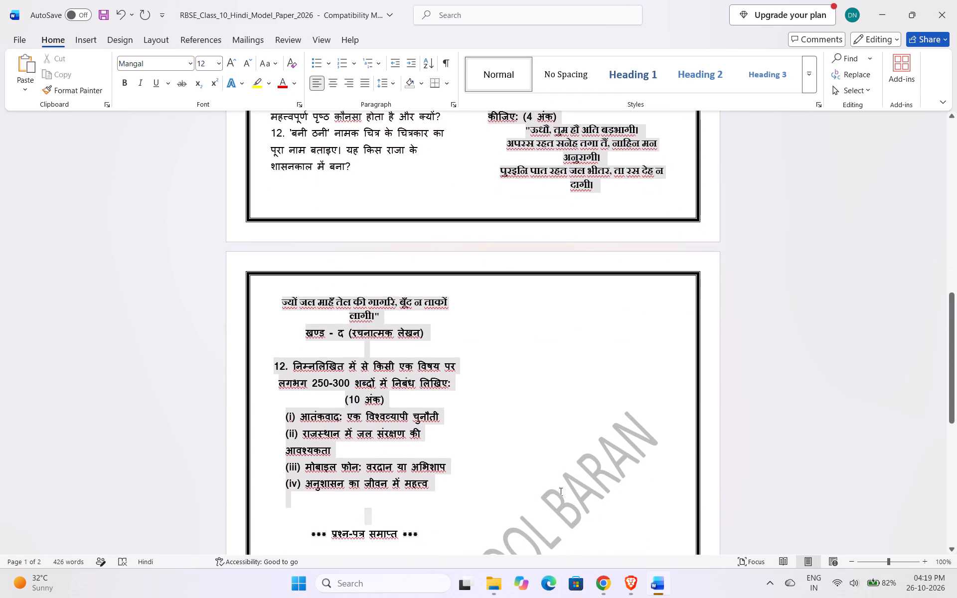
drag(560, 491, 436, 315)
key(BackSpace)
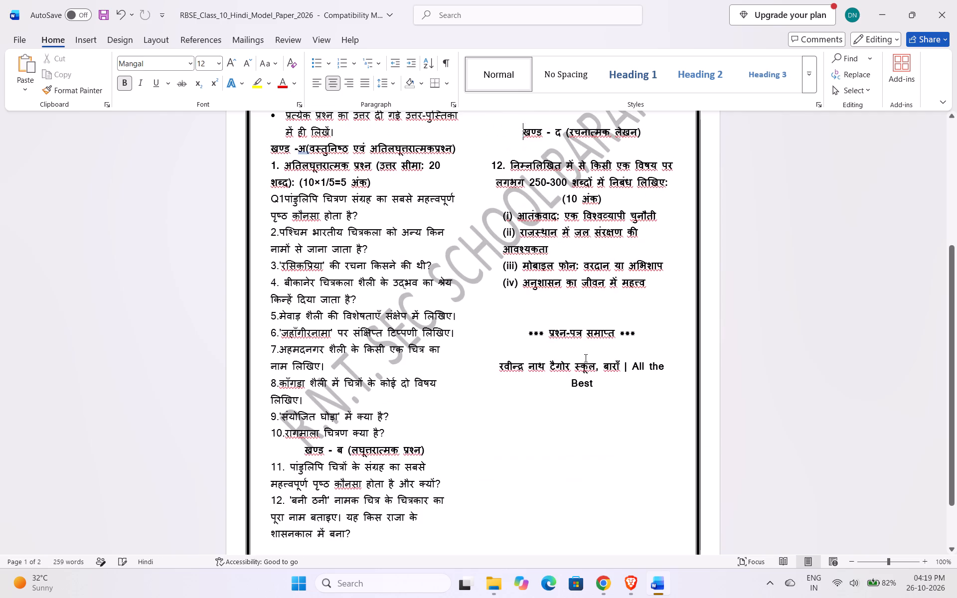
Delete the खण्ड - द (रचनात्मक लेखन) heading text.
scroll(569, 362, up, 6)
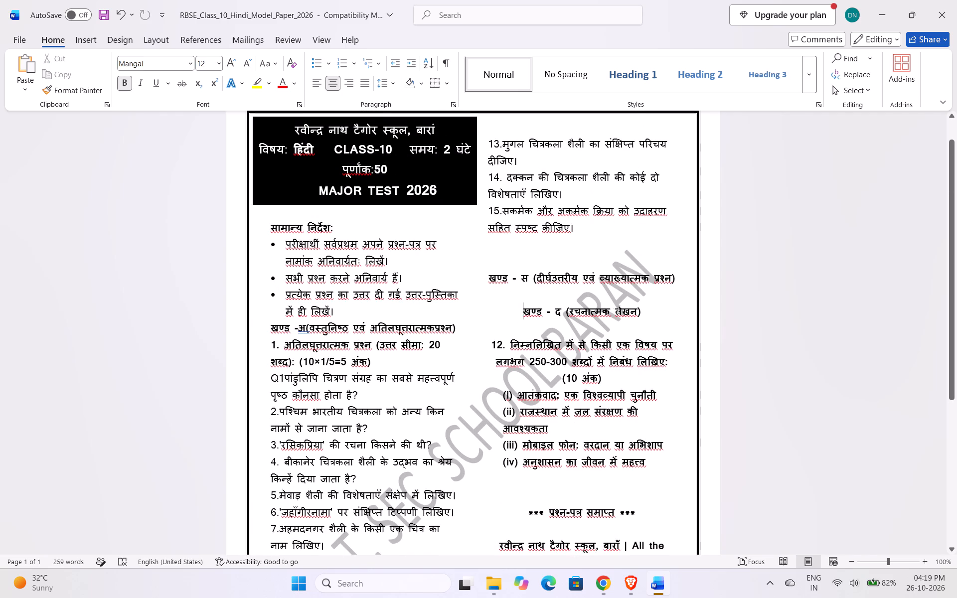
drag(652, 310, 542, 320)
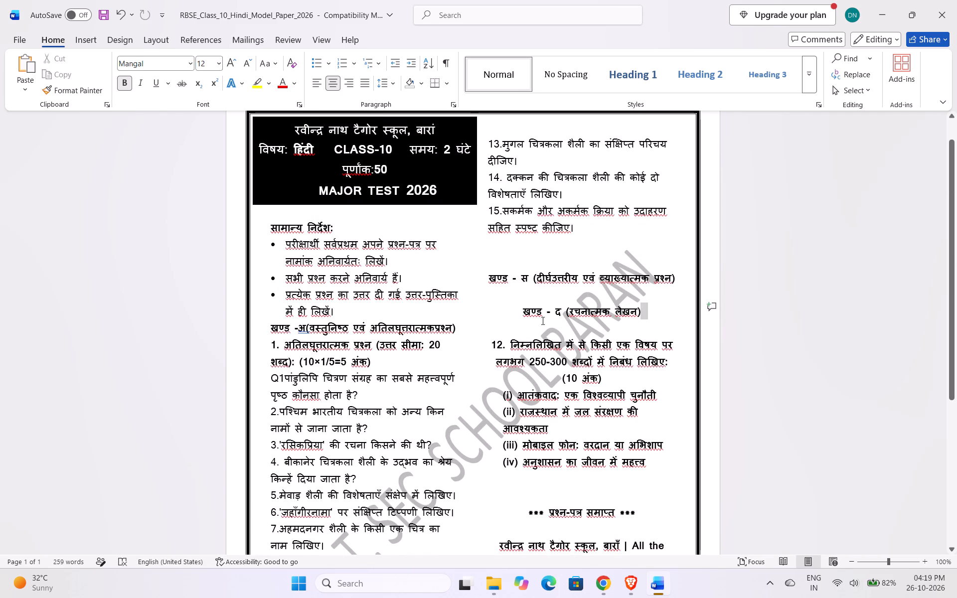
drag(542, 320, 518, 315)
key(BackSpace)
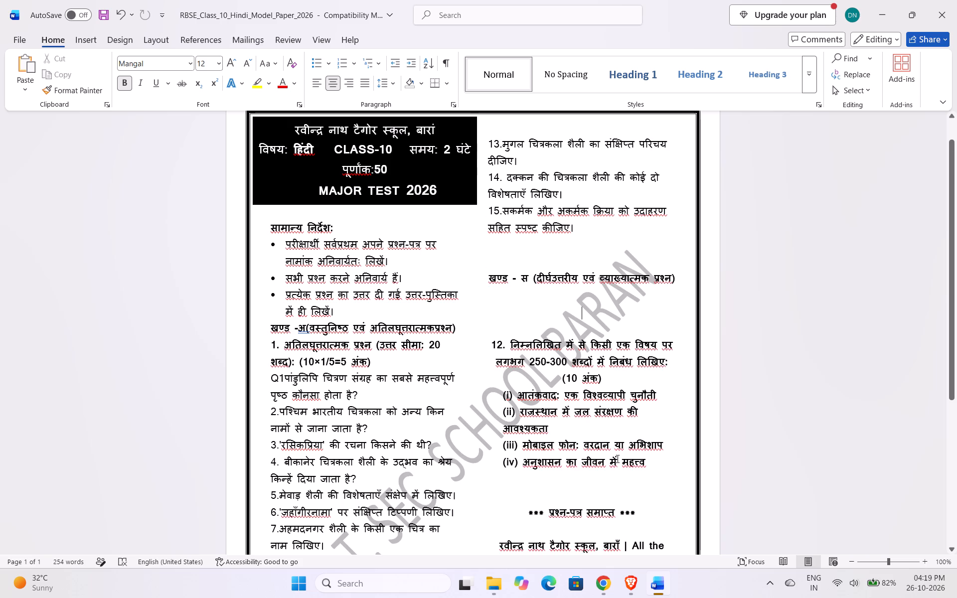
Delete essay question 12 with its (10 अंक) marks and topics (i) to (iv).
scroll(617, 458, down, 2)
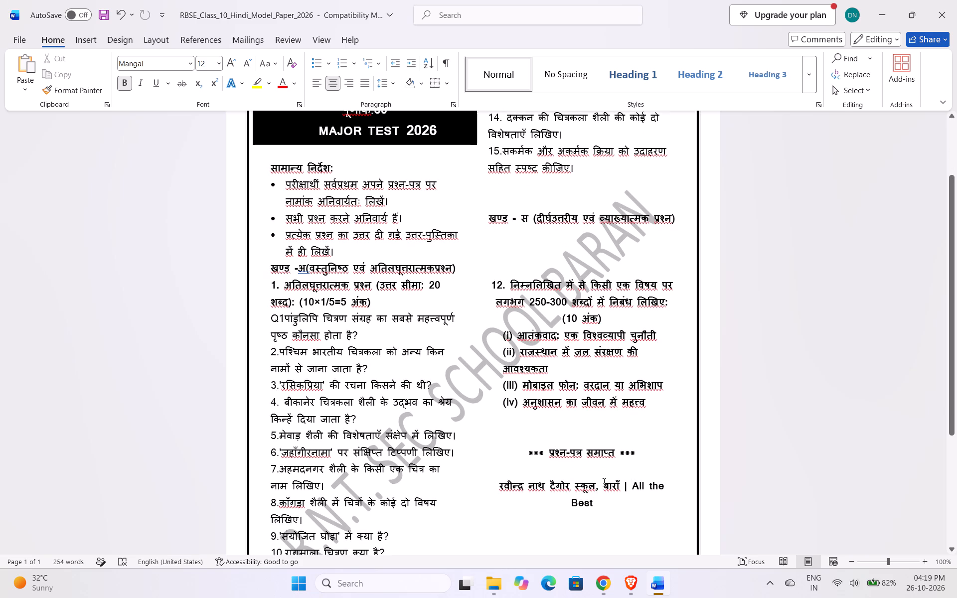
drag(652, 404, 481, 272)
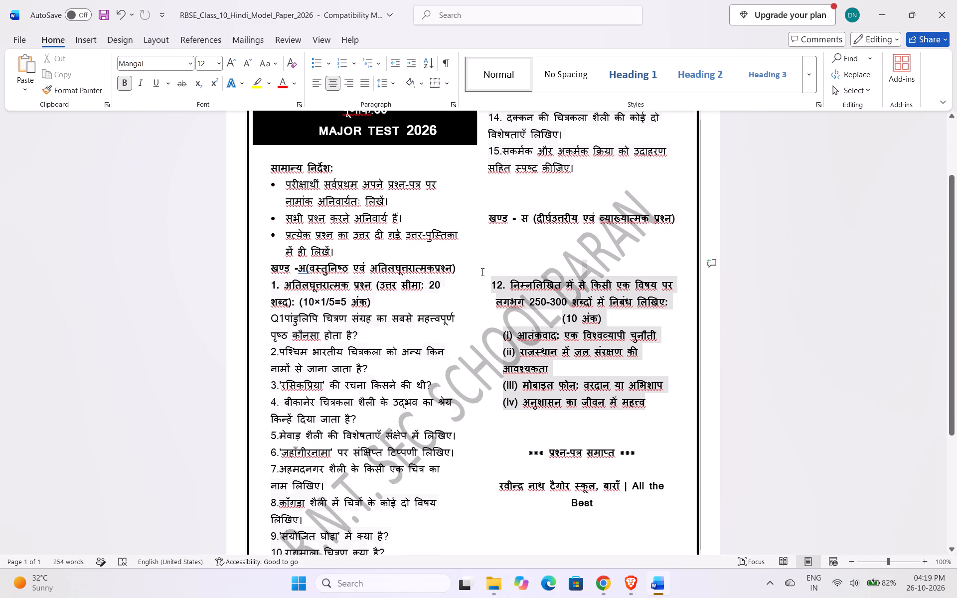
drag(481, 272, 490, 267)
key(BackSpace)
key(BackSpace)
key(BackSpace)
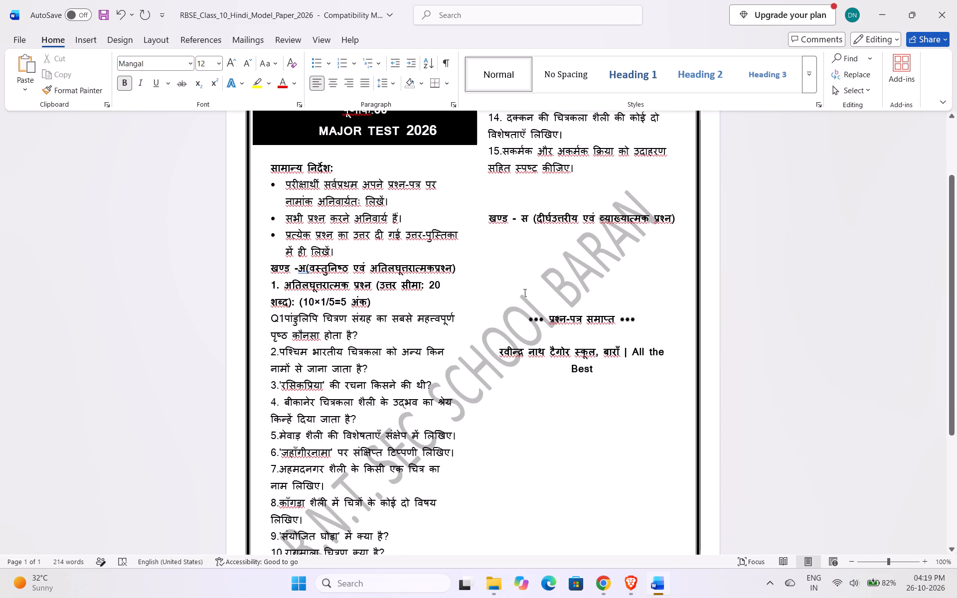
Remove the blank lines between question 15 and the खण्ड - स heading.
scroll(532, 253, up, 1)
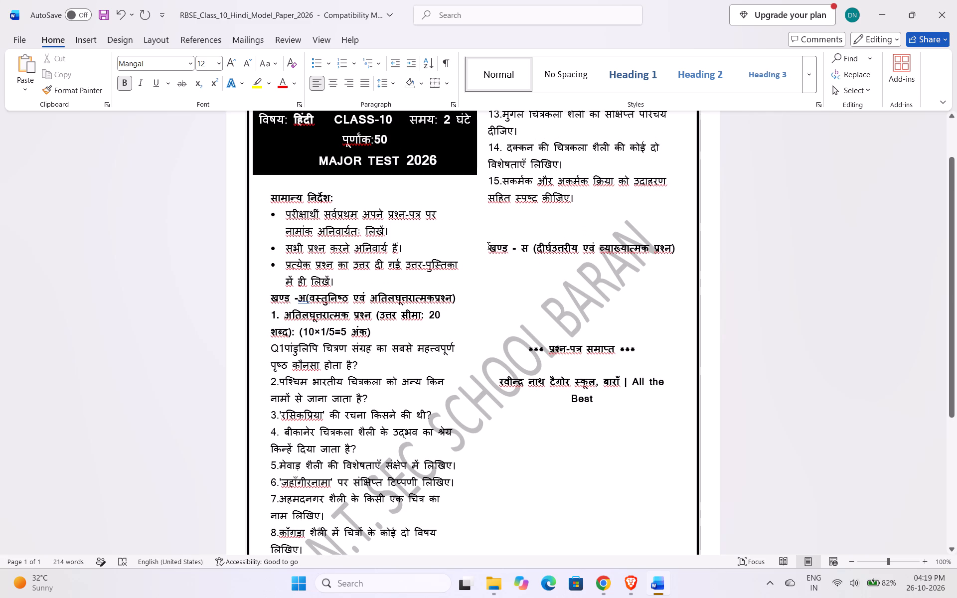
click(486, 246)
key(BackSpace)
key(BackSpace)
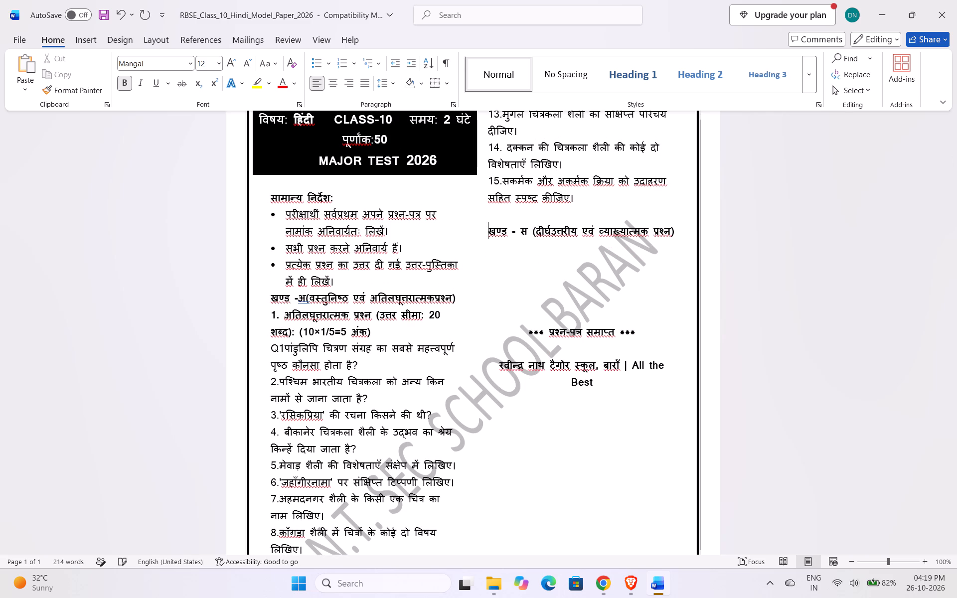
key(BackSpace)
Paste the copied question 'जैन-चित्रों की कलागत विशेषताओं को स्पष्ट कीजिए।' under खण्ड - स, number it 16., and start a new line after it.
click(486, 247)
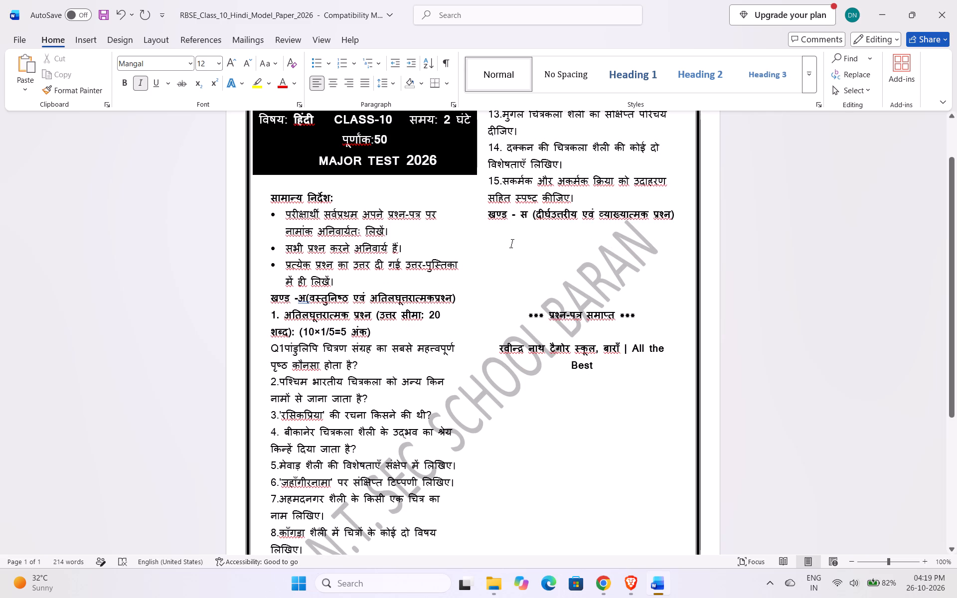
click(502, 235)
key(ctrl+v)
click(489, 231)
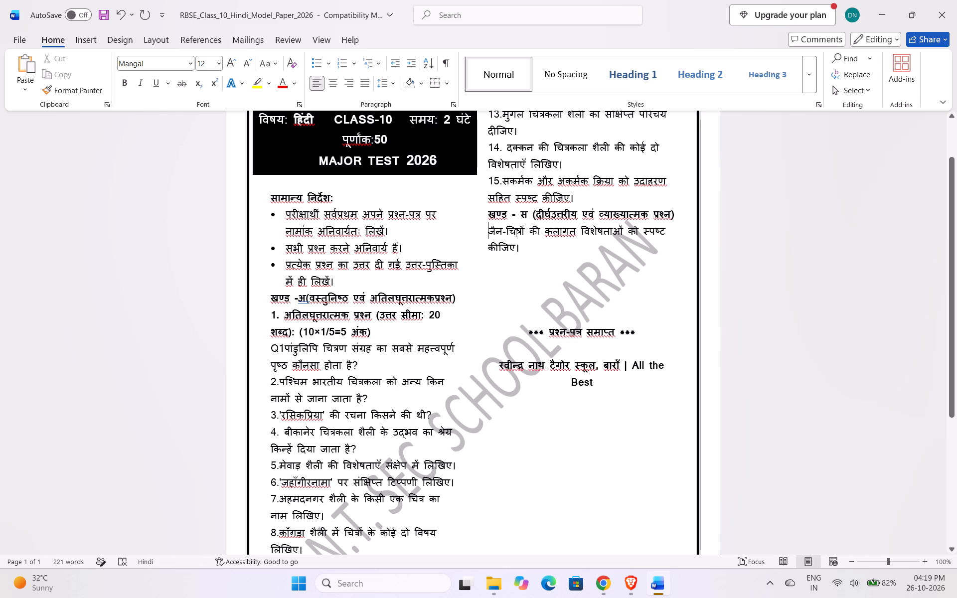
text(16)
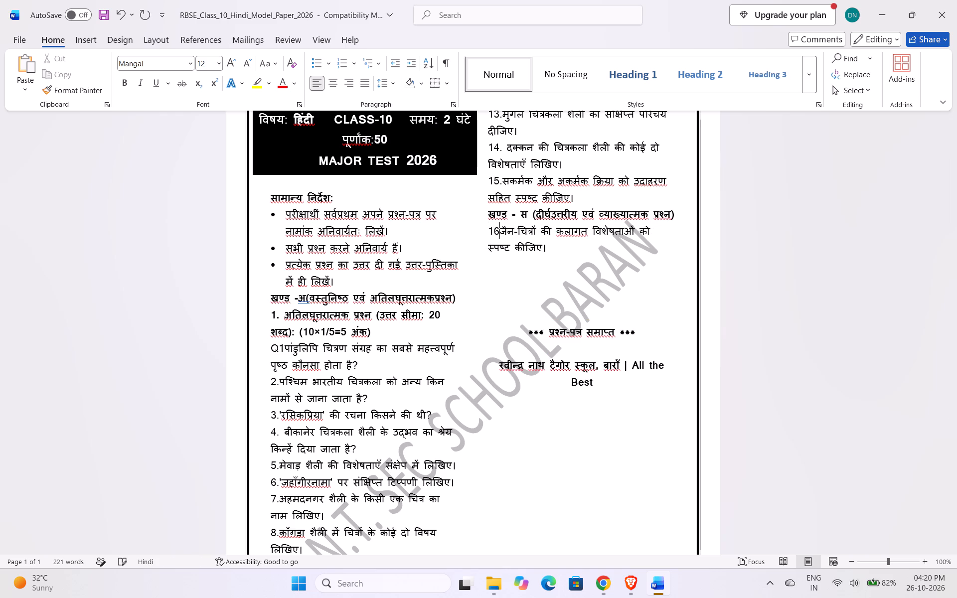
key(period)
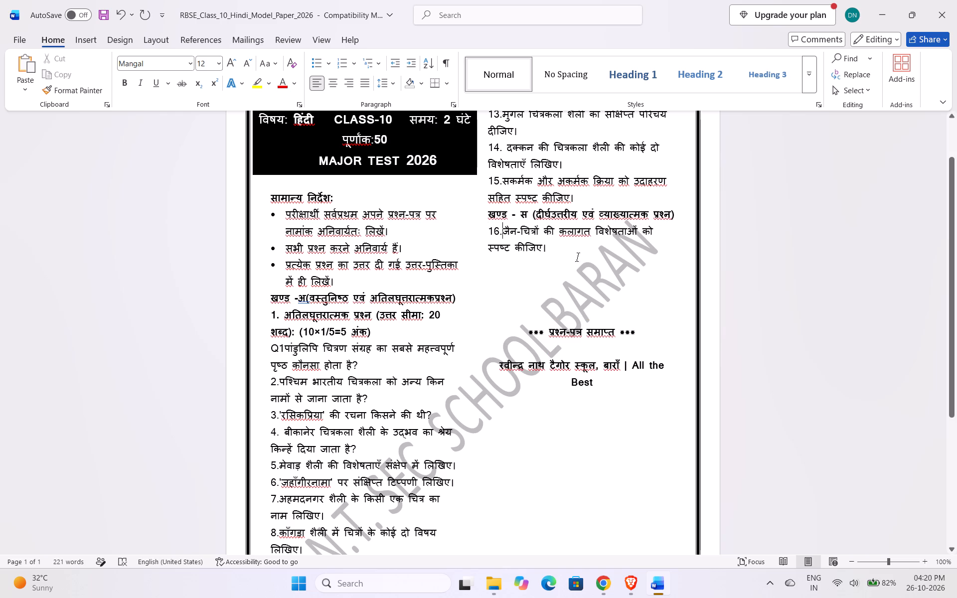
click(561, 254)
key(Return)
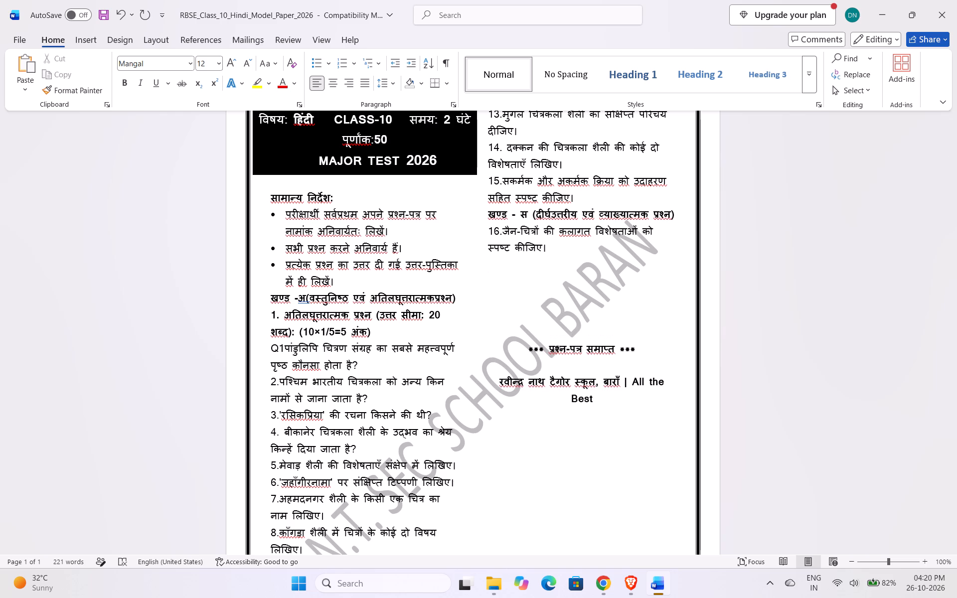
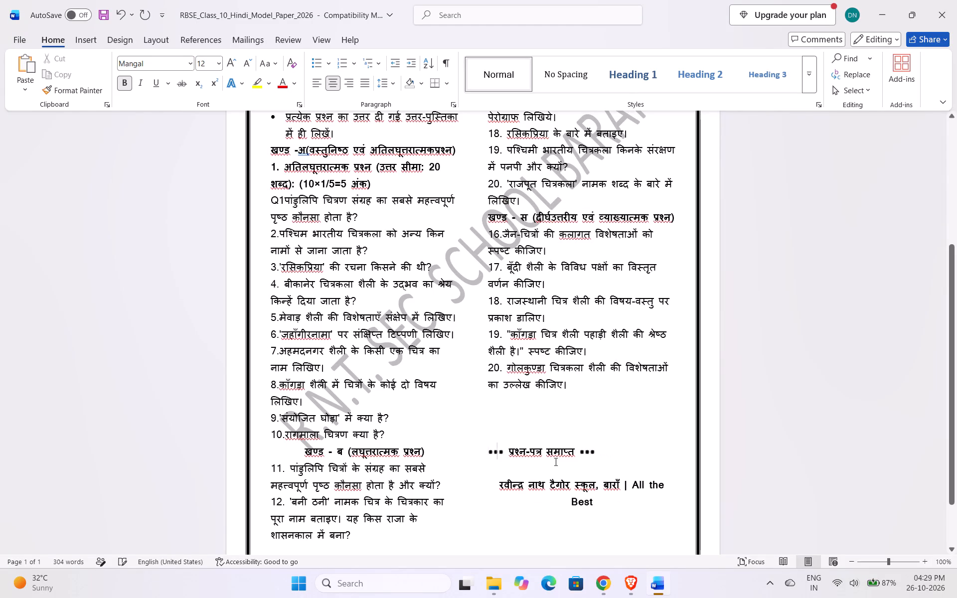
Remove the blank lines above the 'प्रश्न-पत्र समाप्त' line and above the school-name line, and indent both lines by one tab.
key(BackSpace)
key(BackSpace)
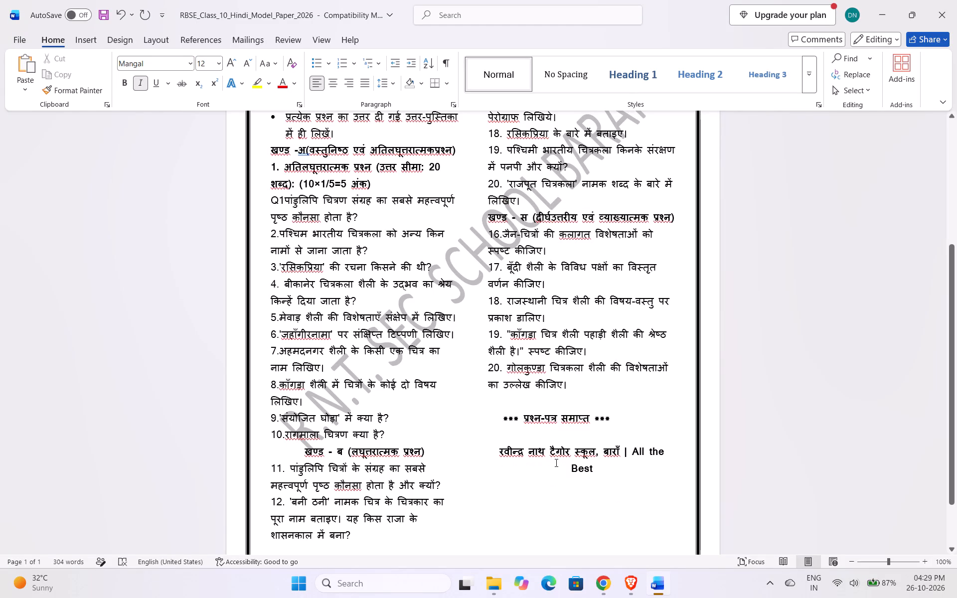
key(Tab)
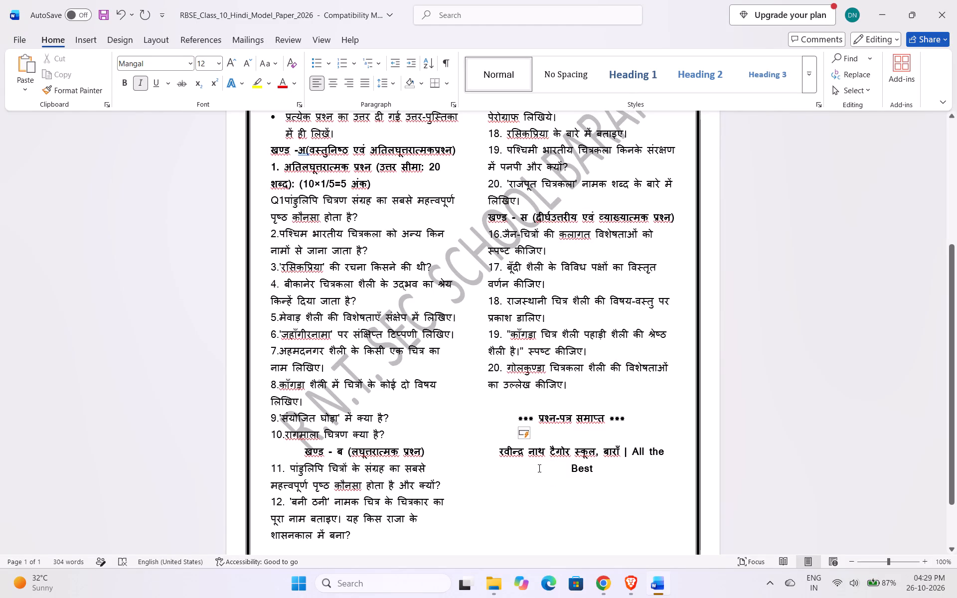
click(496, 451)
key(BackSpace)
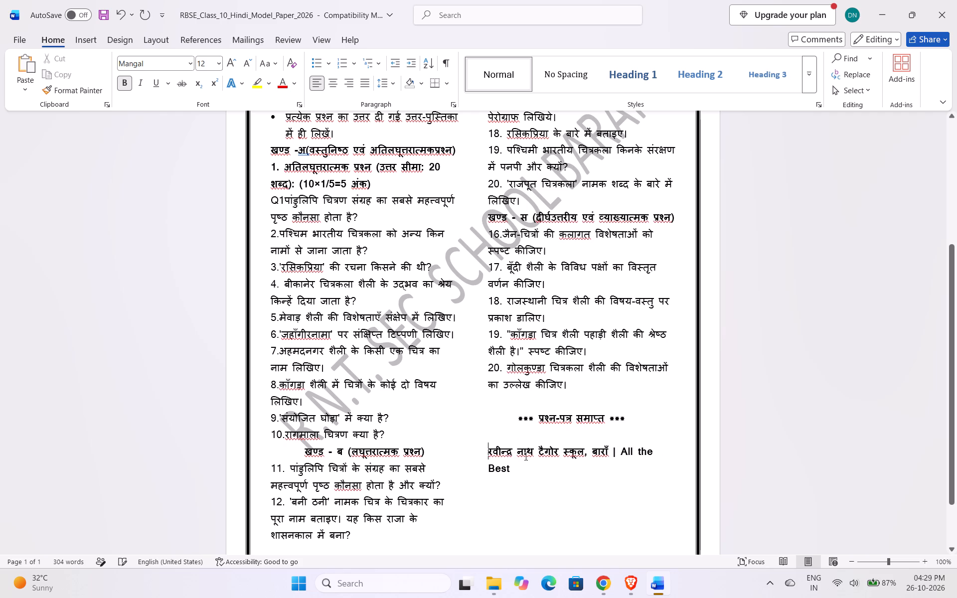
key(BackSpace)
key(Tab)
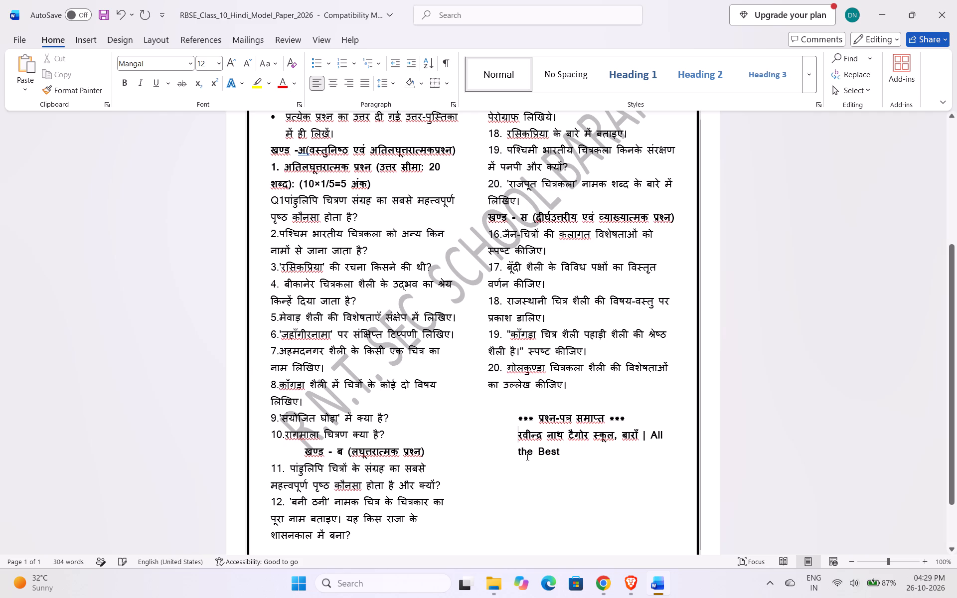
Move 'All the Best' onto its own tab-indented line and delete the vertical bar after the school name.
click(652, 433)
key(Return)
key(Tab)
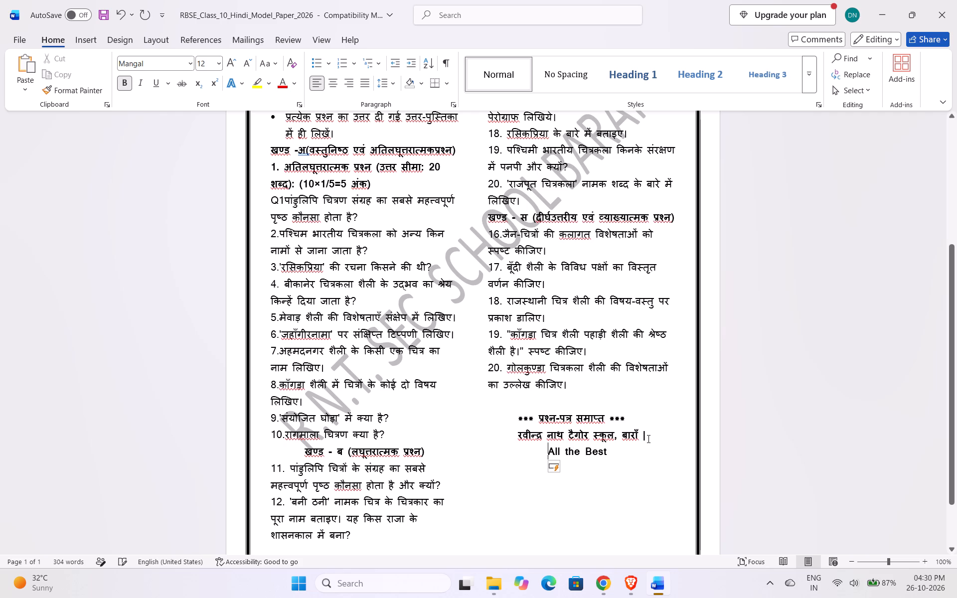
click(650, 438)
key(BackSpace)
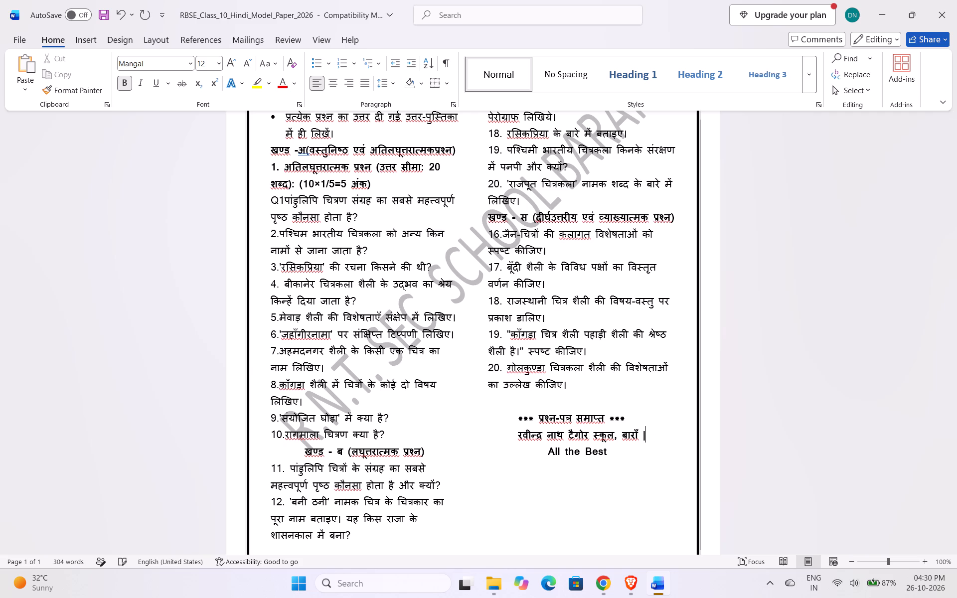
key(BackSpace)
Replace the school name in the closing lines with 'T.C.I. COACHING CLASS'.
scroll(568, 448, up, 3)
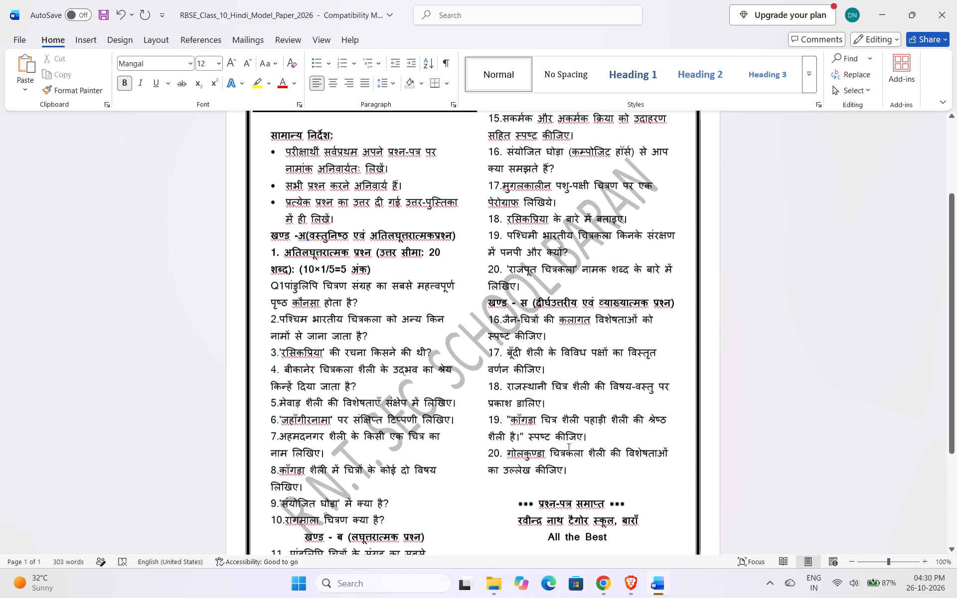
scroll(568, 447, up, 4)
scroll(572, 440, down, 4)
scroll(615, 481, down, 3)
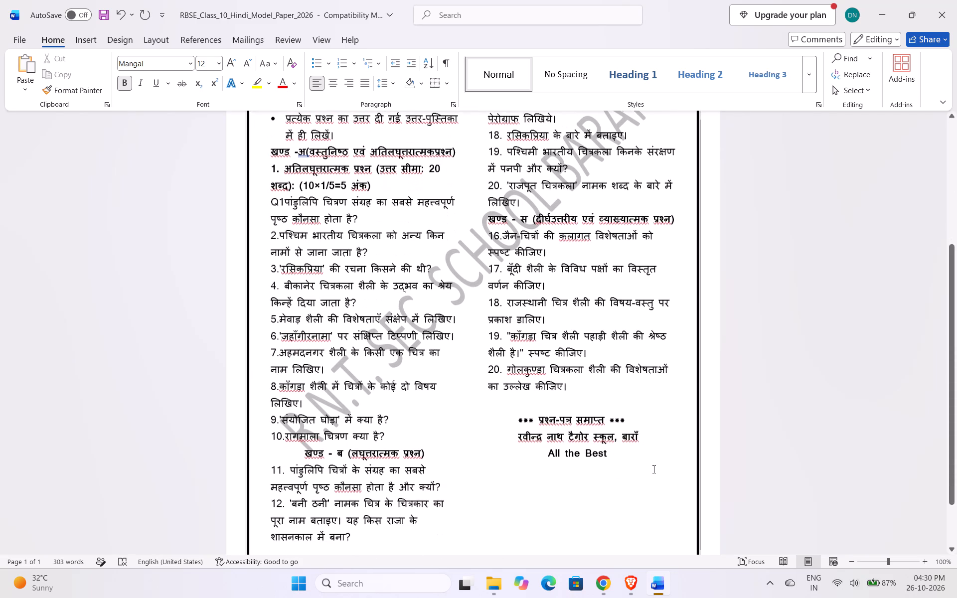
drag(643, 440, 518, 439)
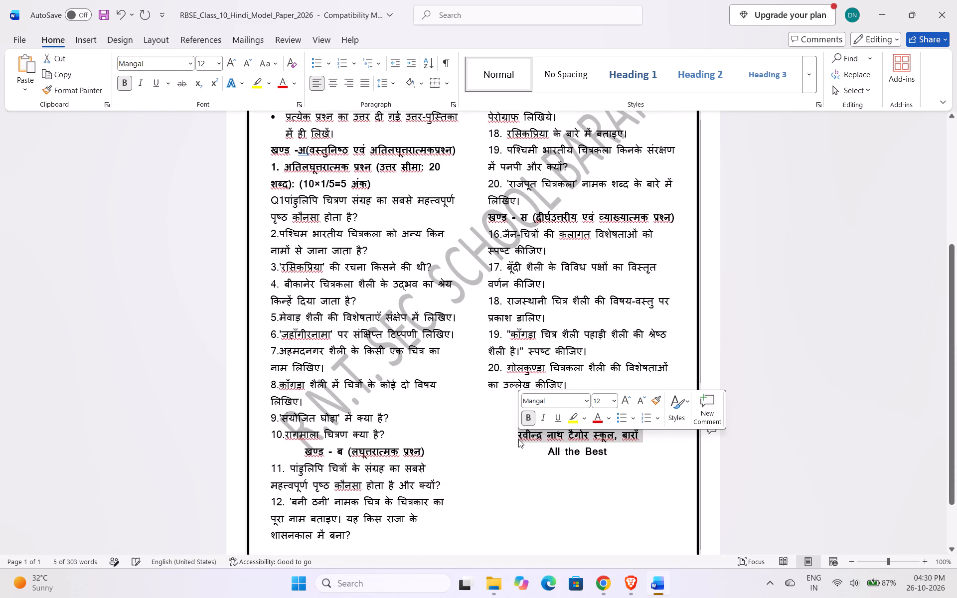
key(t)
text(.C.)
text(I)
key(space)
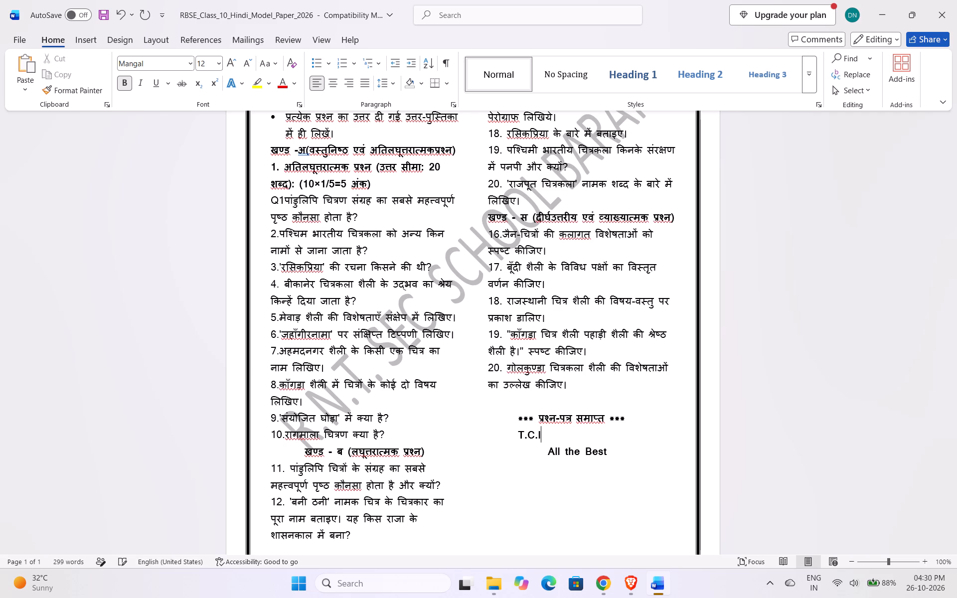
text(CO)
text(ACHING CLASS)
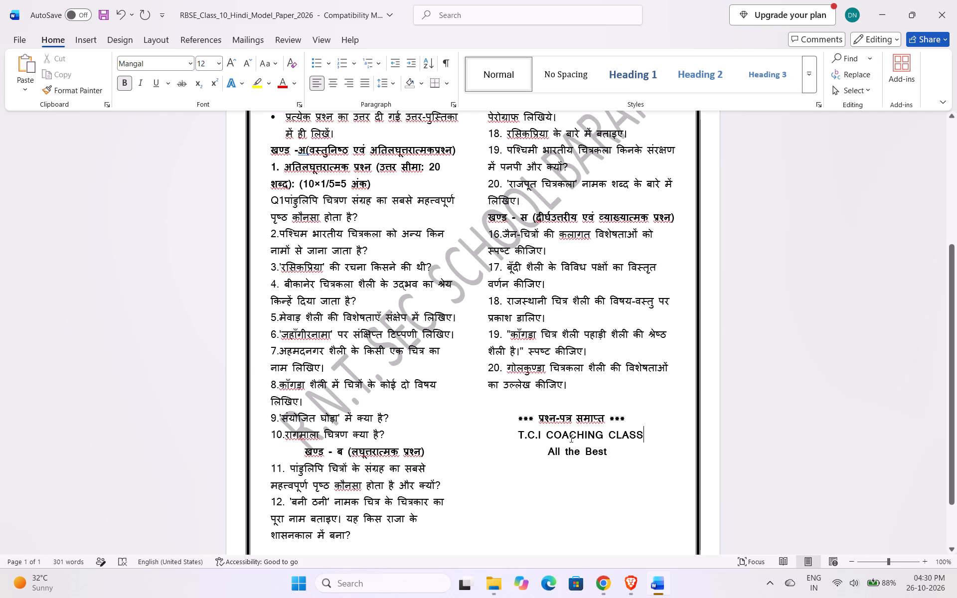
click(570, 437)
click(574, 496)
click(543, 437)
key(period)
click(580, 488)
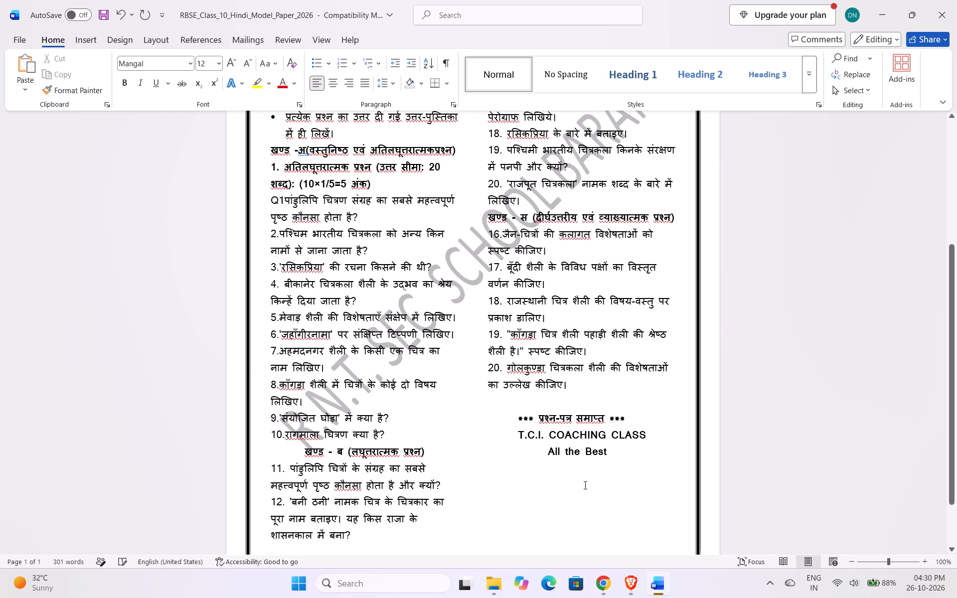
Replace the school name in the black header box with 'T.C.I. CLASSES BARAN' on its own line.
scroll(585, 478, up, 8)
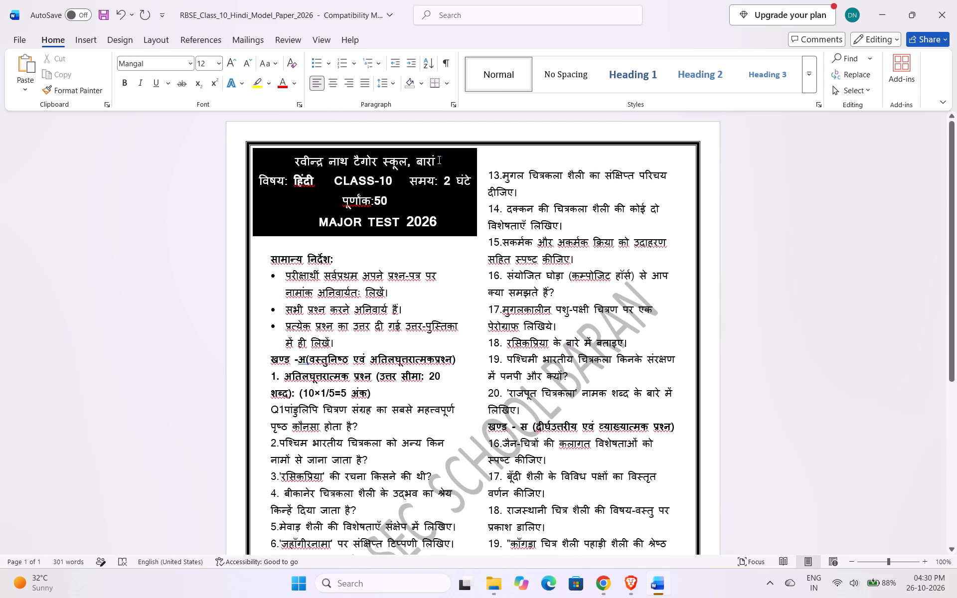
drag(439, 158, 287, 159)
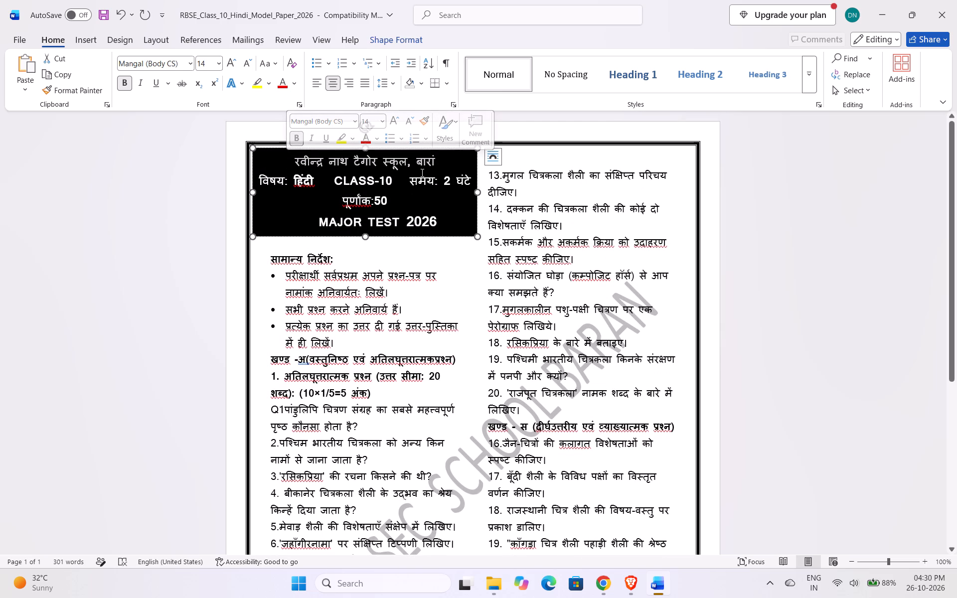
key(t)
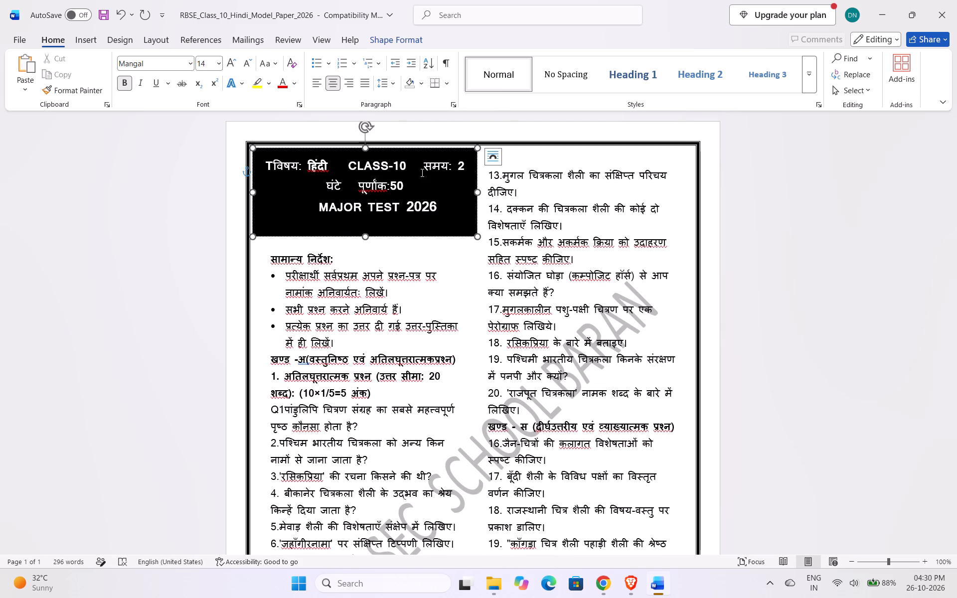
text(.C.C.I)
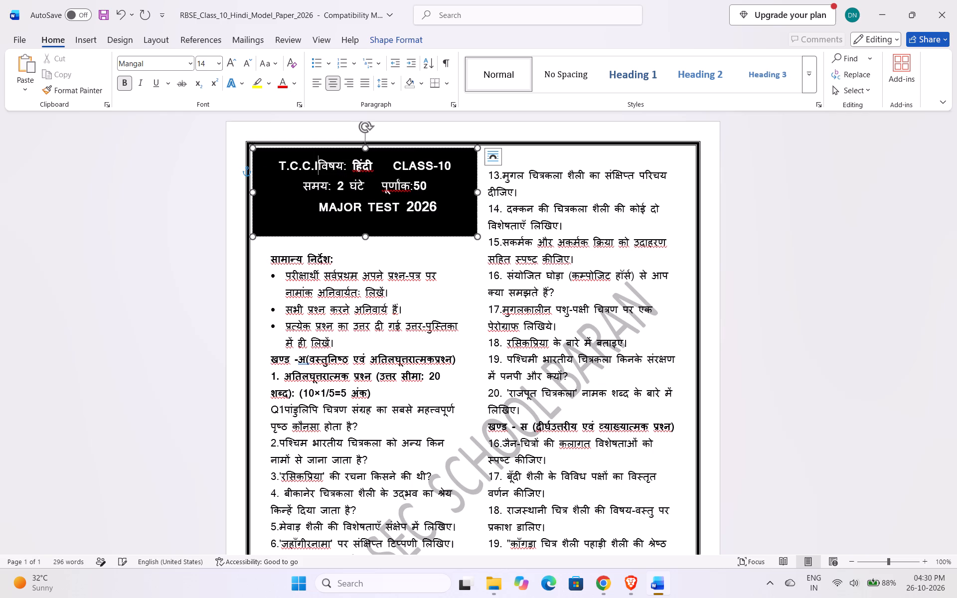
key(BackSpace)
key(BackSpace)
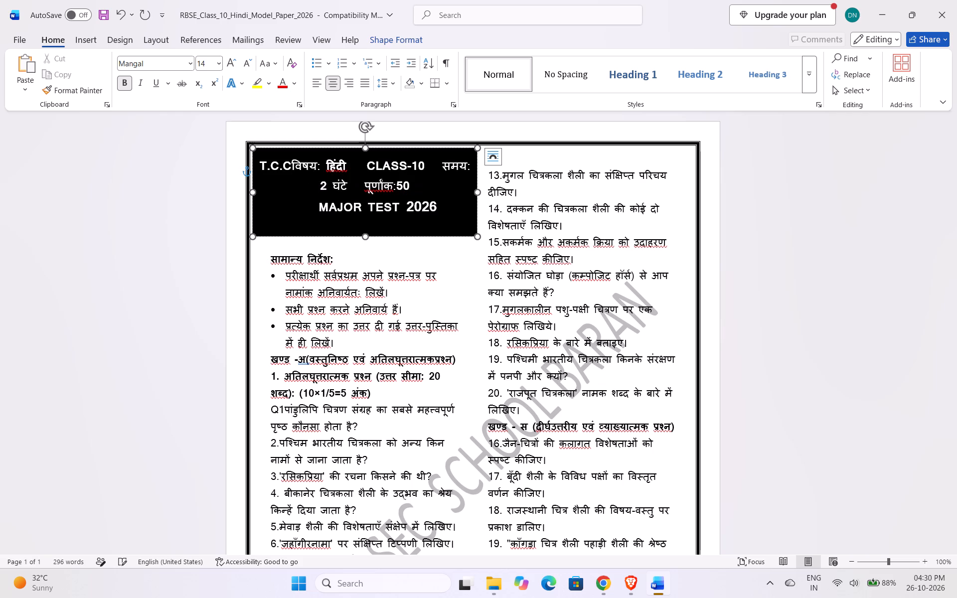
key(BackSpace)
key(i)
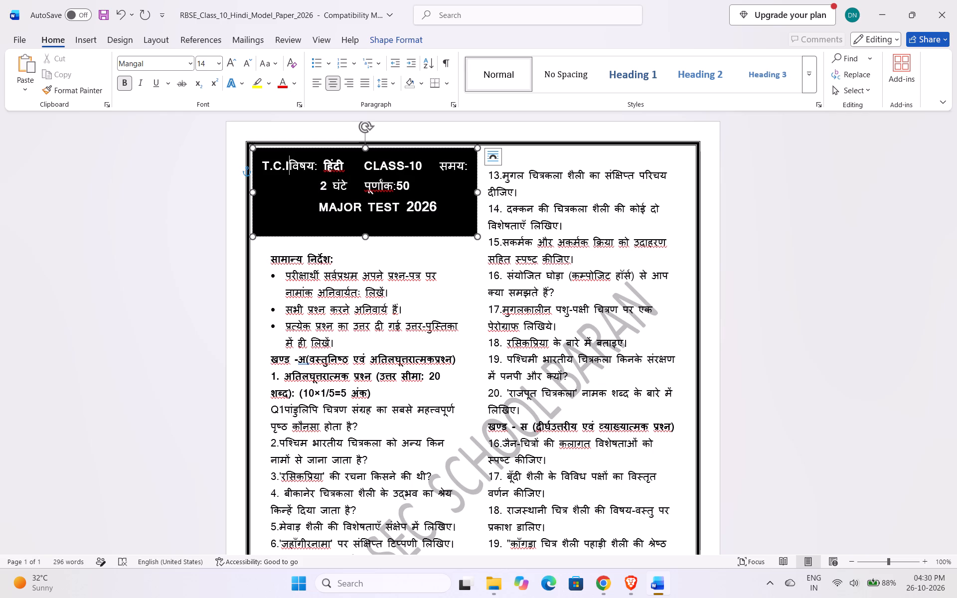
key(period)
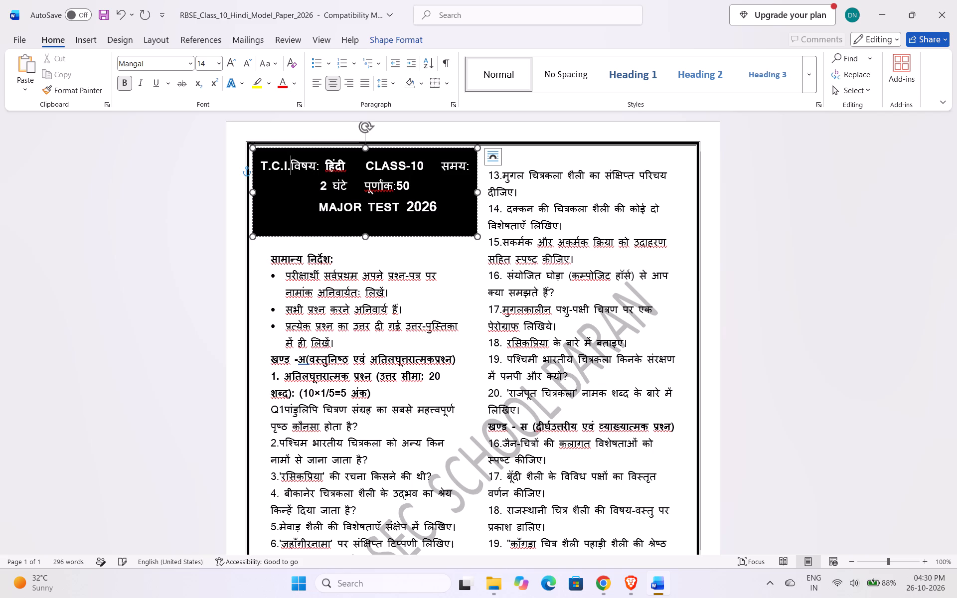
key(space)
text(CLASSES BARAN)
key(Return)
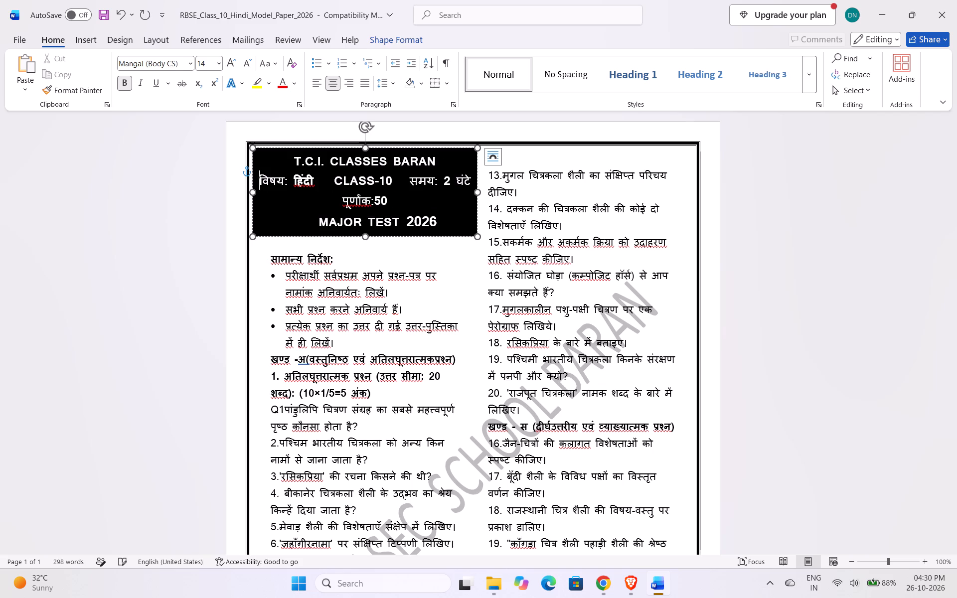
Copy all the header box text, delete the black box, and paste the text directly at the top of the page.
drag(321, 179, 285, 184)
click(435, 273)
click(441, 217)
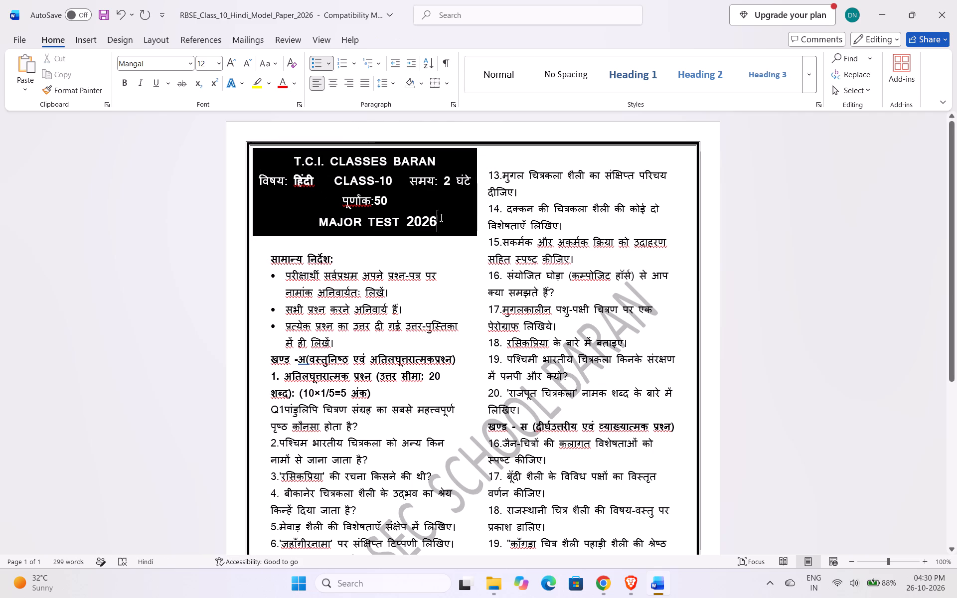
drag(440, 219, 250, 160)
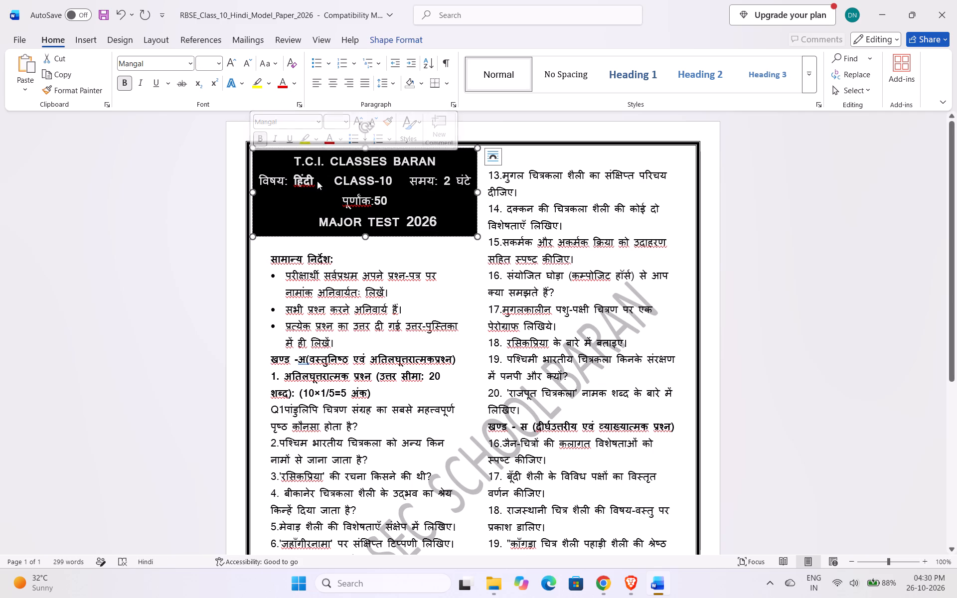
key(ctrl+c)
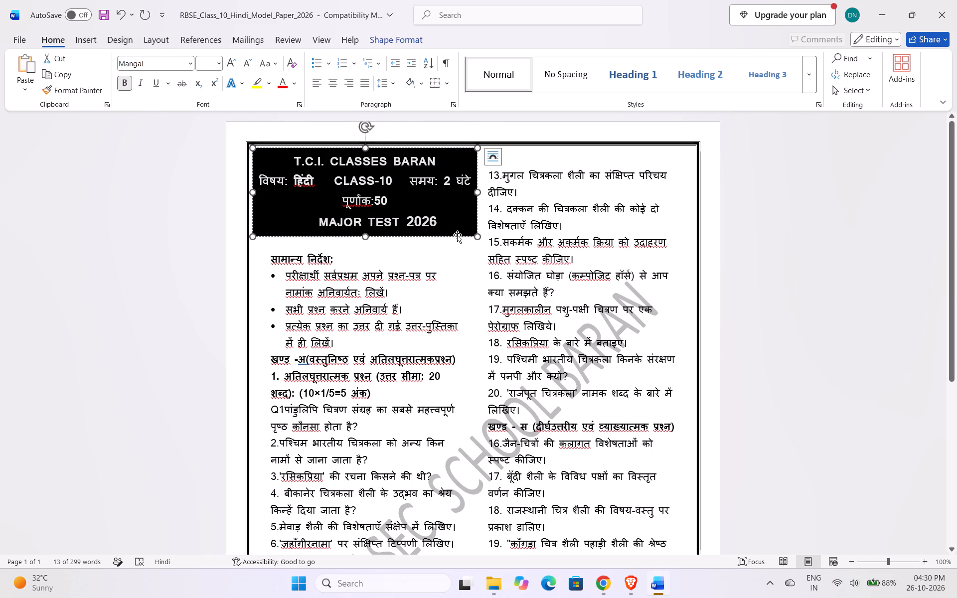
click(457, 236)
key(Delete)
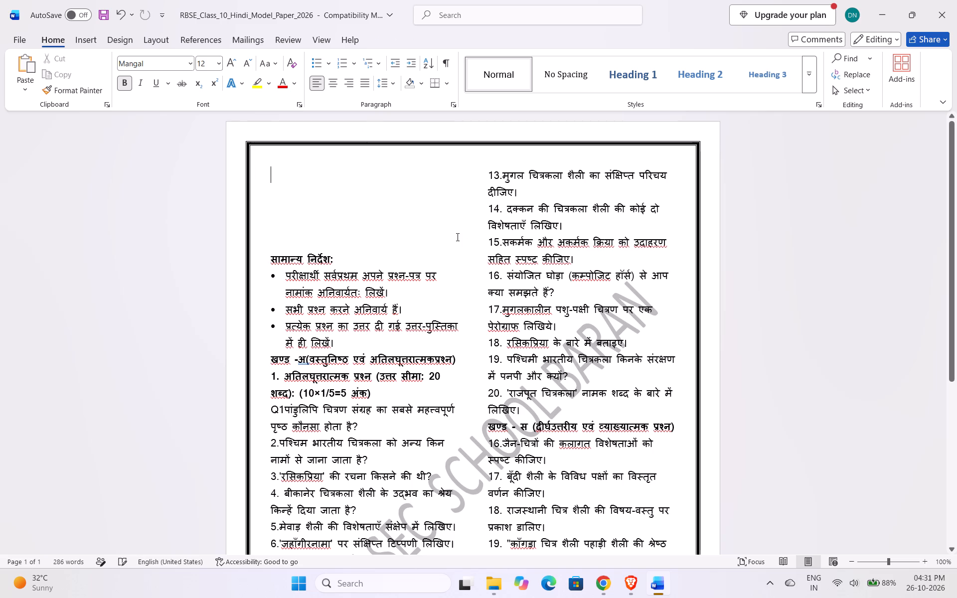
key(ctrl+v)
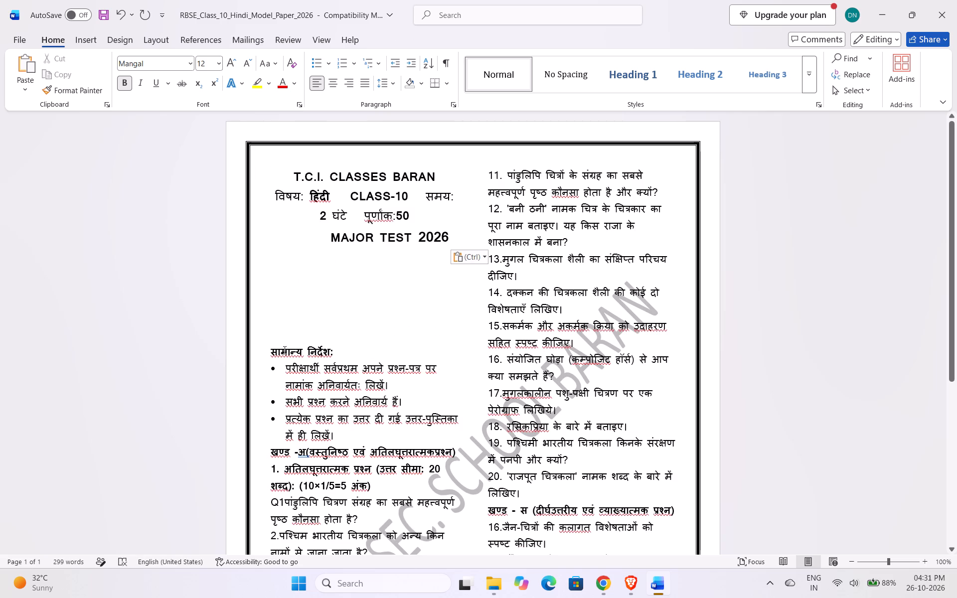
Remove the extra blank lines between the pasted header and the 'सामान्य निर्देश:' heading.
click(271, 349)
key(BackSpace)
key(BackSpace)
key(BackSpace)
key(BackSpace)
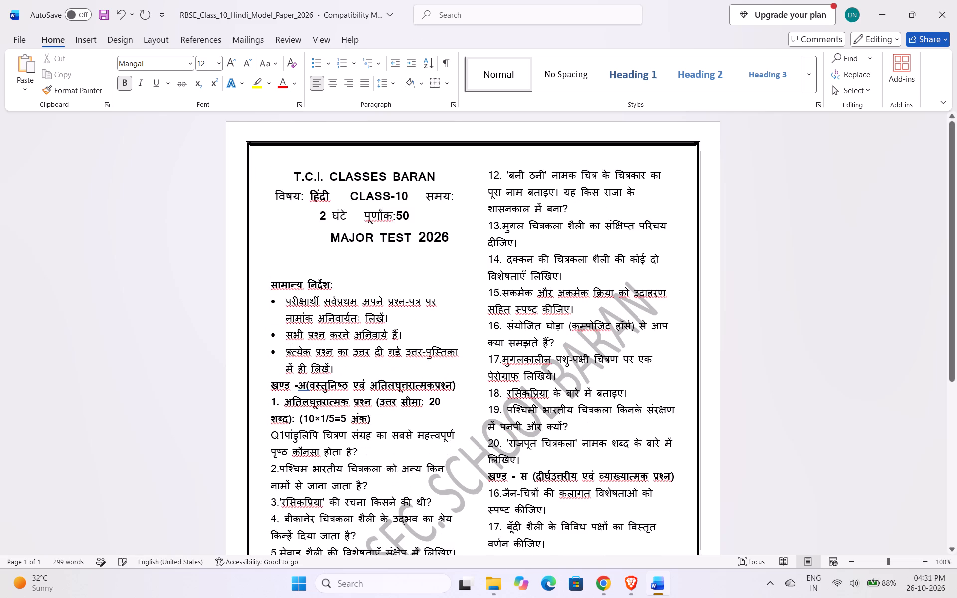
key(BackSpace)
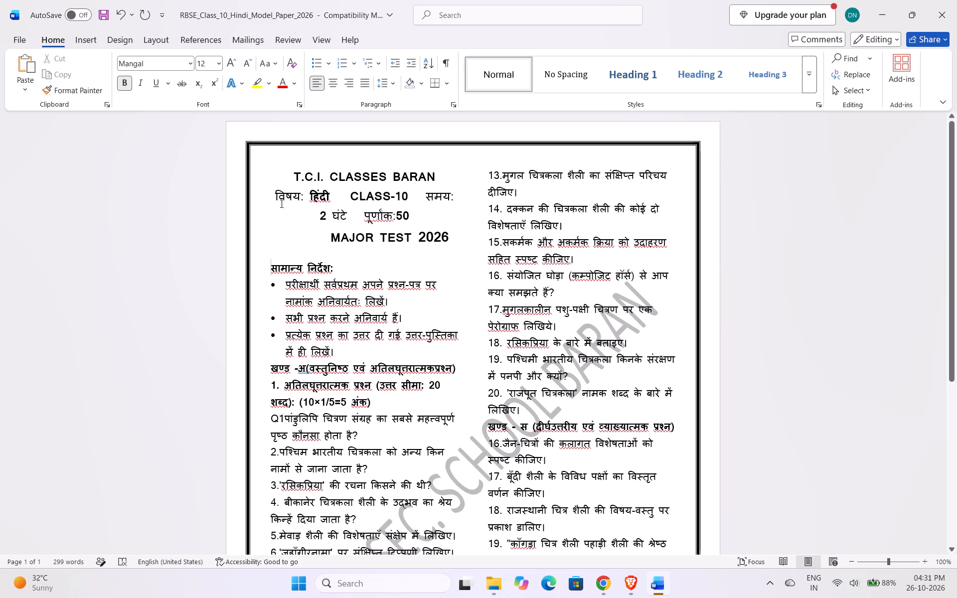
Replace the subject हिंदी in the header's विषय: line with 'DRWAING'.
drag(328, 195, 299, 193)
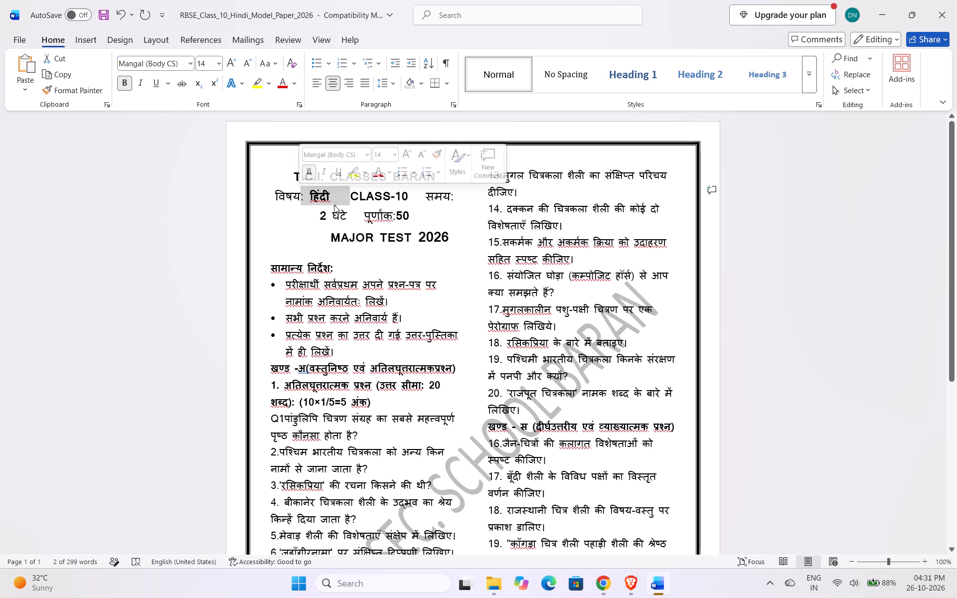
click(333, 204)
key(BackSpace)
key(BackSpace)
key(BackSpace)
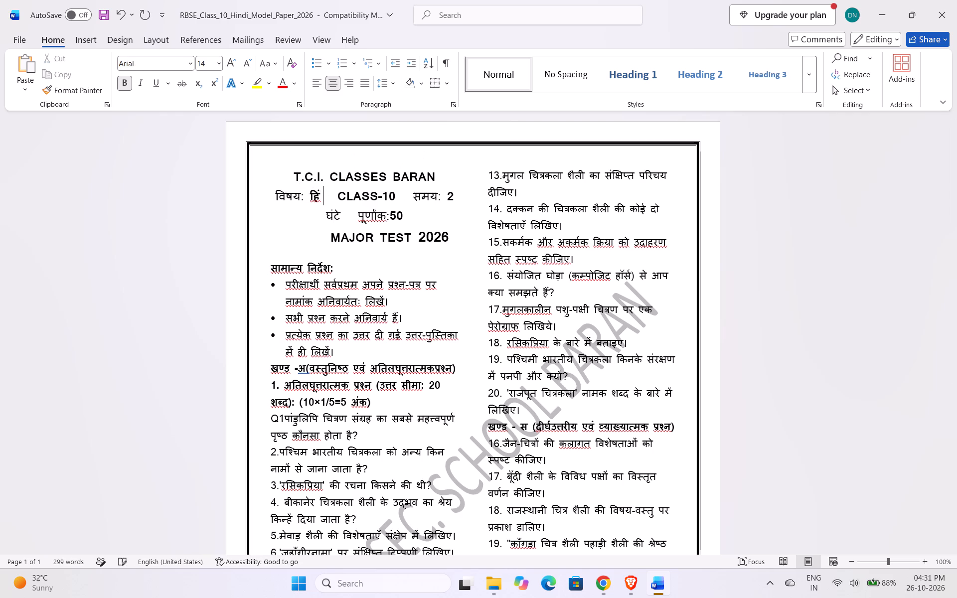
key(BackSpace)
key(BackSpace)
key(BackSpace)
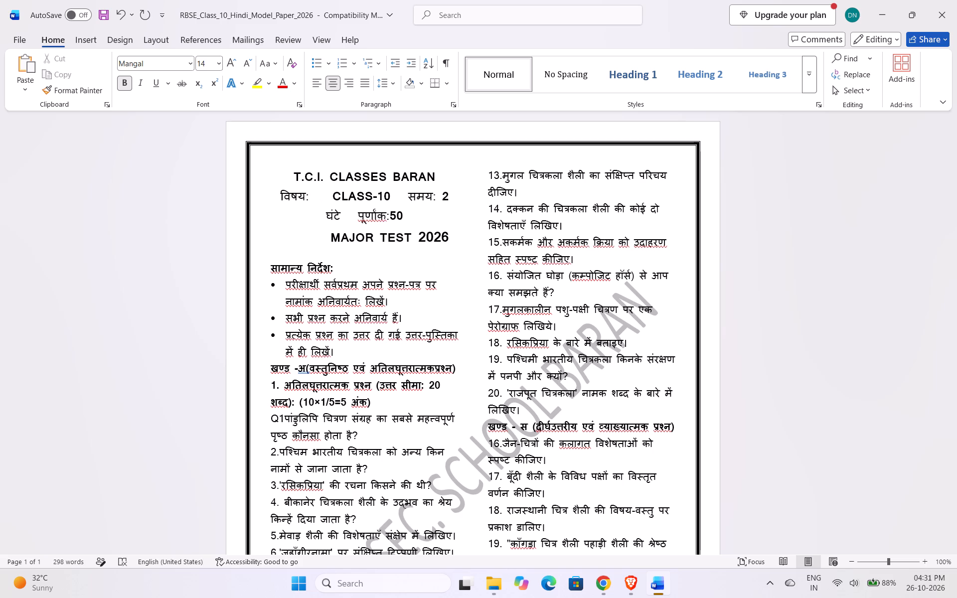
text(DRWAING)
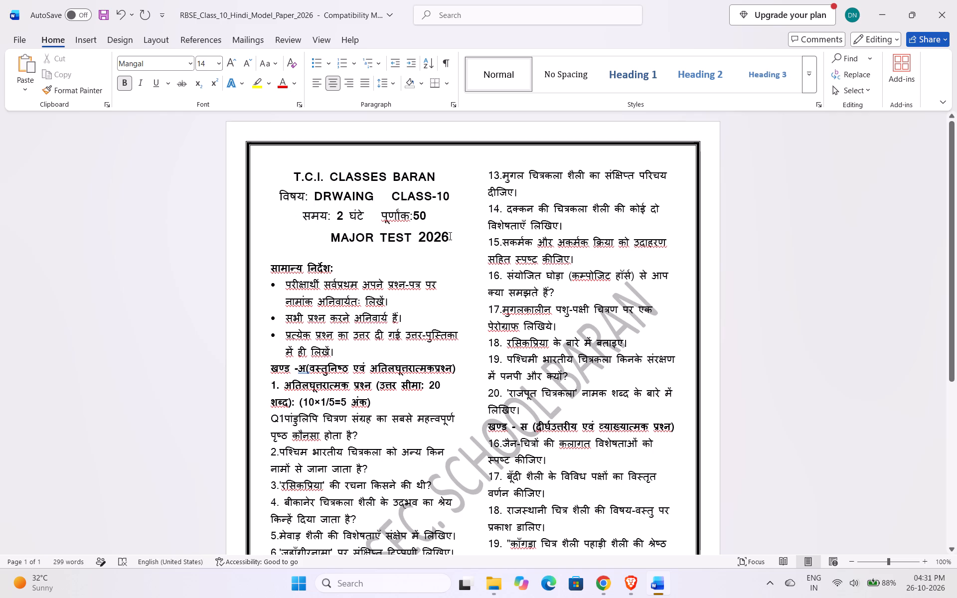
Set the four header lines from 'T.C.I. CLASSES BARAN' to 'MAJOR TEST 2026' to font size 11.
drag(450, 236, 292, 176)
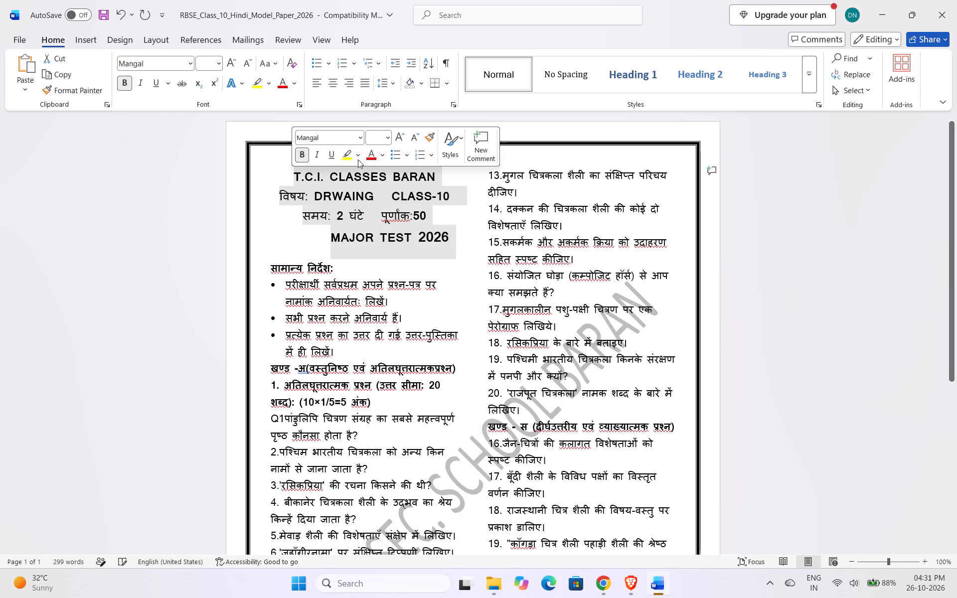
click(391, 137)
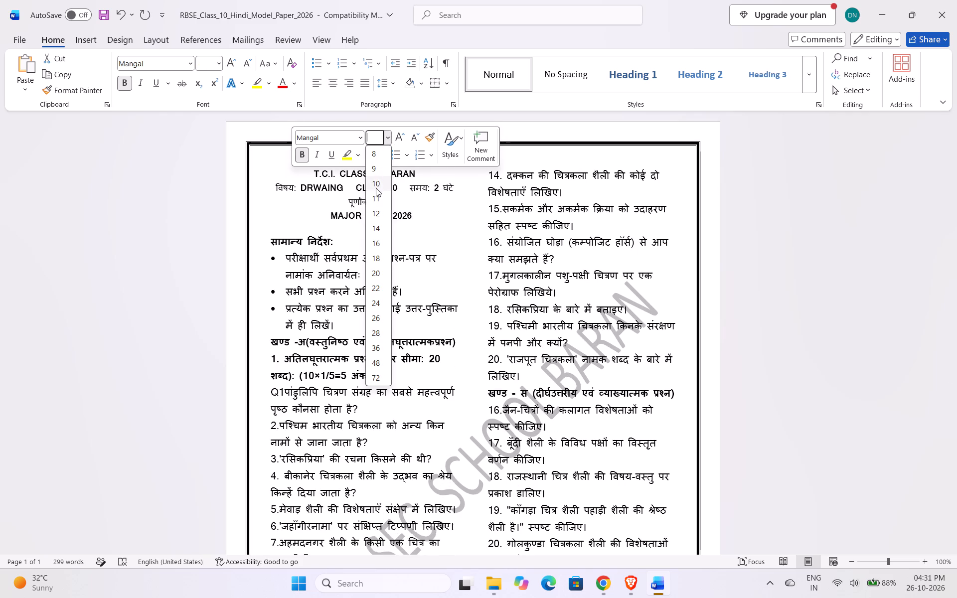
click(376, 192)
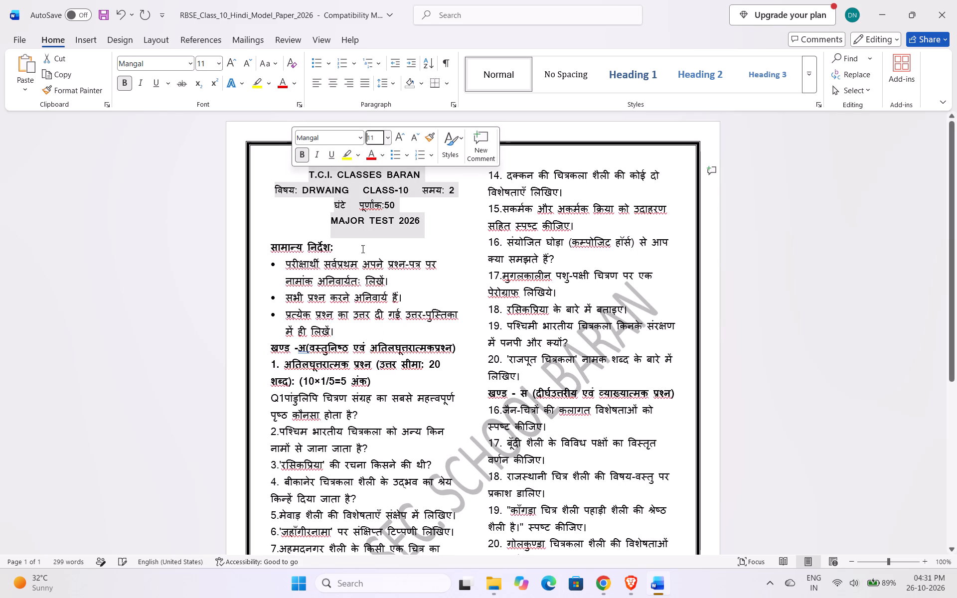
click(353, 248)
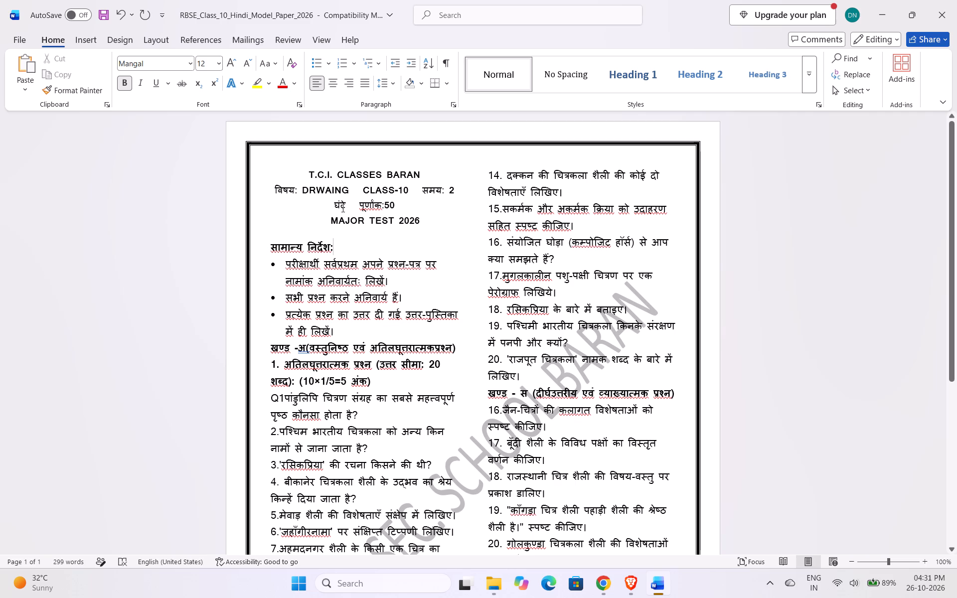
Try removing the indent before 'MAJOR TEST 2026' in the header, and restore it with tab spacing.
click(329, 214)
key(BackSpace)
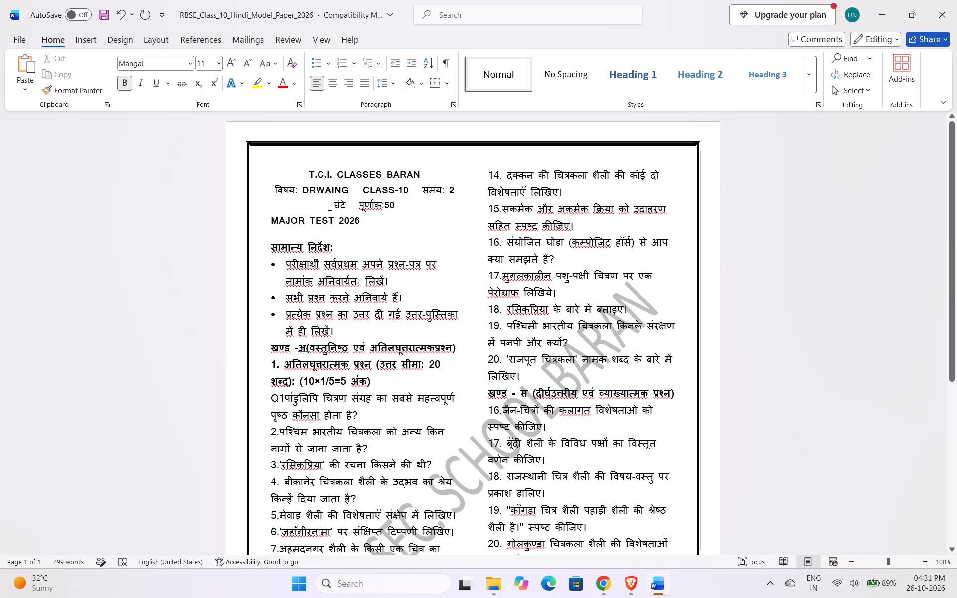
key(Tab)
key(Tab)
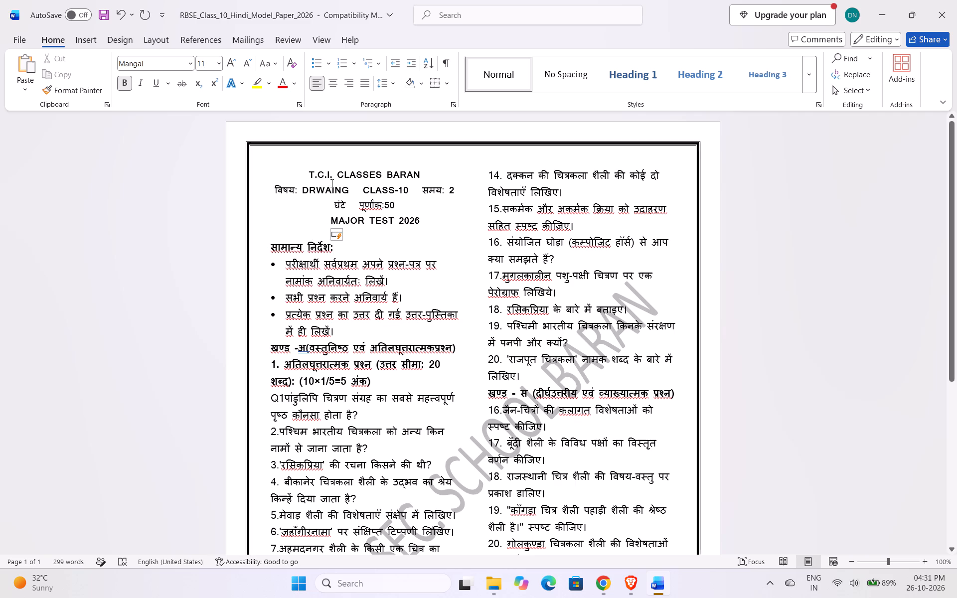
Remove the spaces around the 2 in the header's duration so it reads 'समय:2घंटे', and save the document.
click(333, 203)
key(BackSpace)
key(Left)
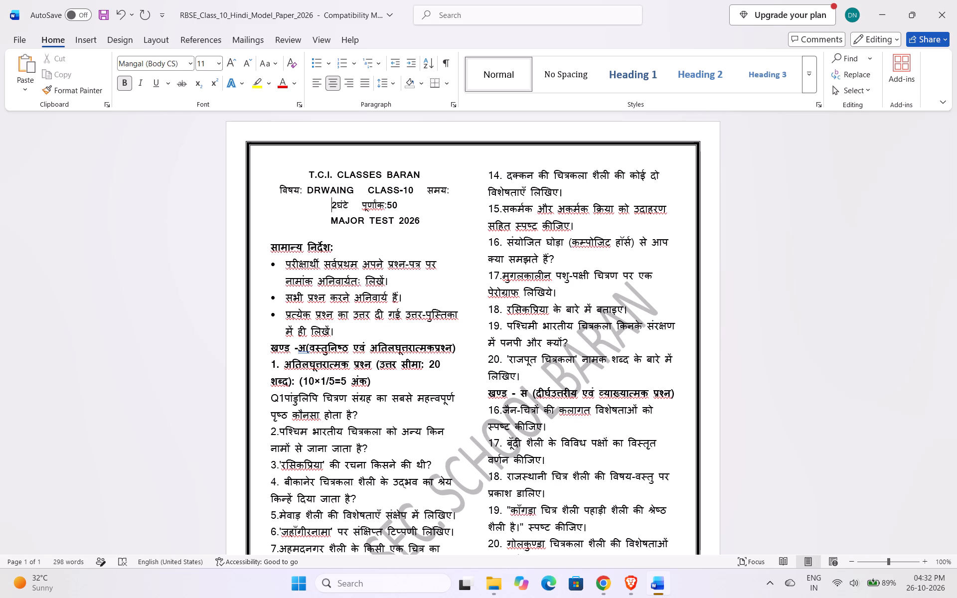
key(BackSpace)
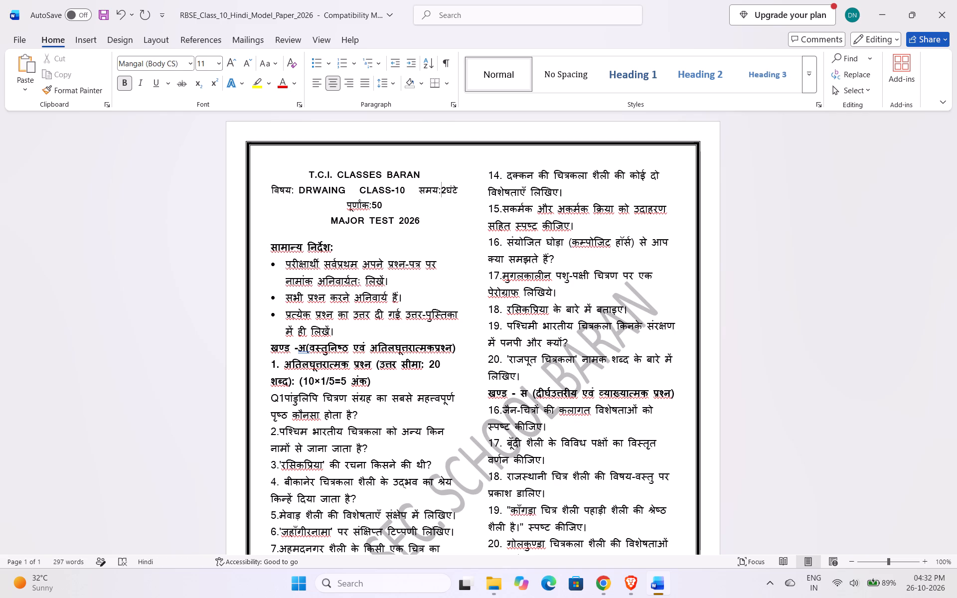
scroll(407, 329, down, 15)
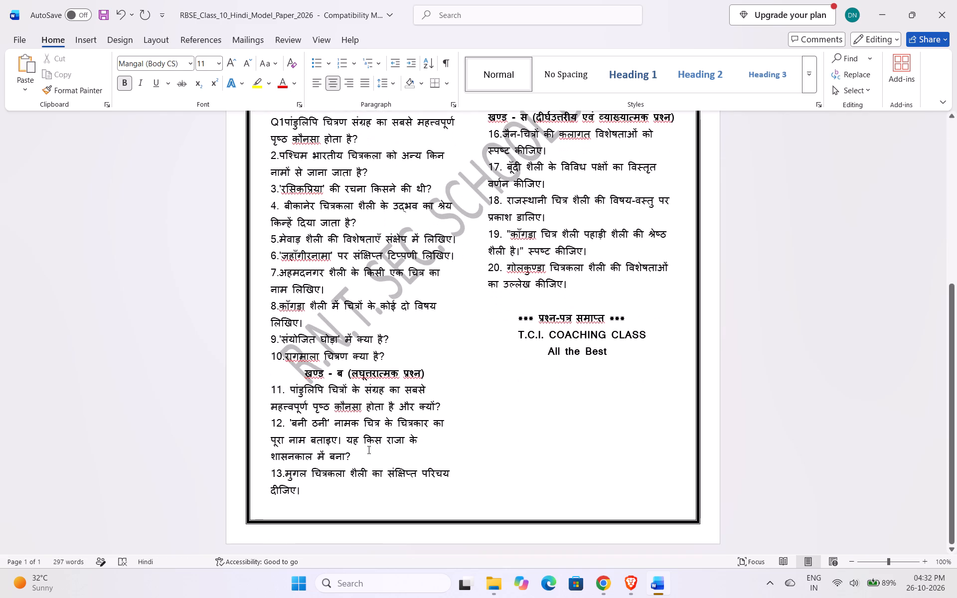
key(ctrl+s)
Add a space and the digit 1 after the 'खण्ड - ब (लघूत्तरात्मक प्रश्न)' heading.
scroll(407, 443, up, 9)
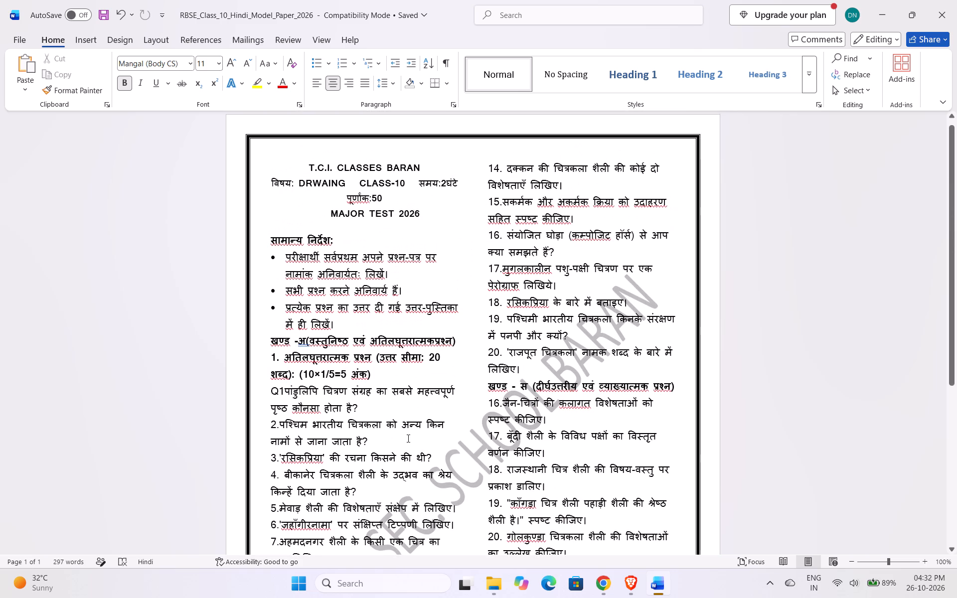
scroll(376, 424, up, 1)
scroll(376, 424, down, 11)
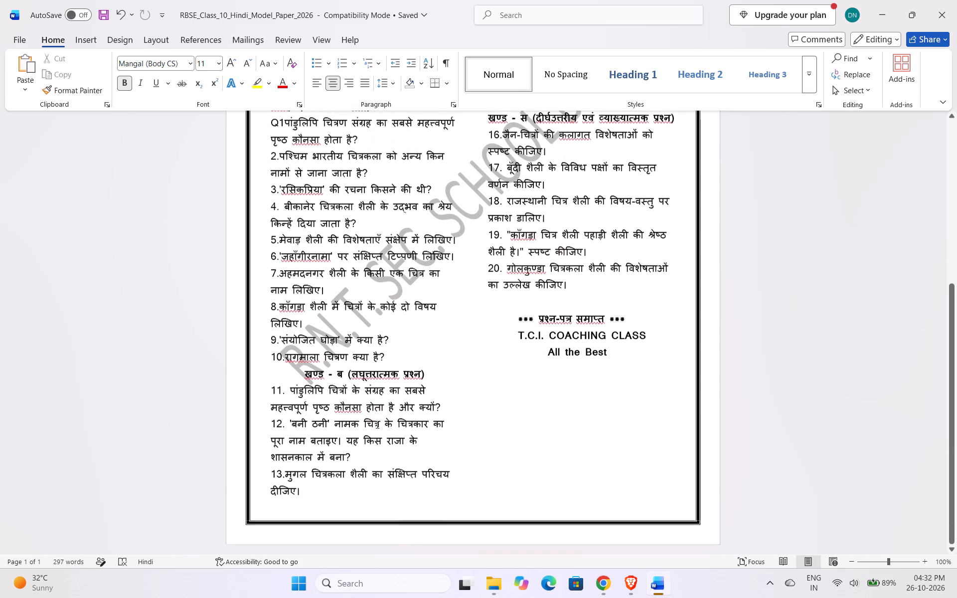
click(435, 375)
click(423, 375)
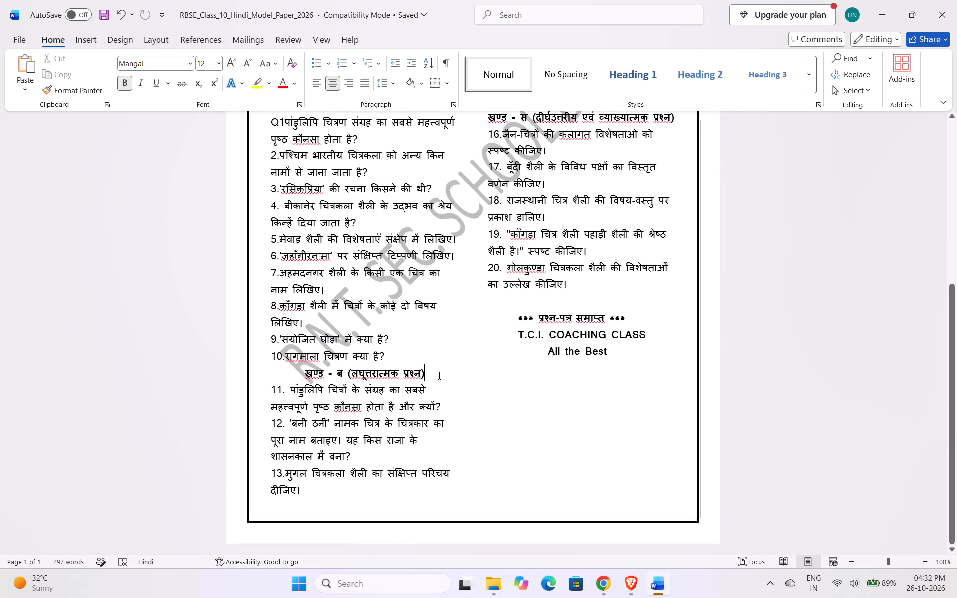
scroll(462, 375, up, 9)
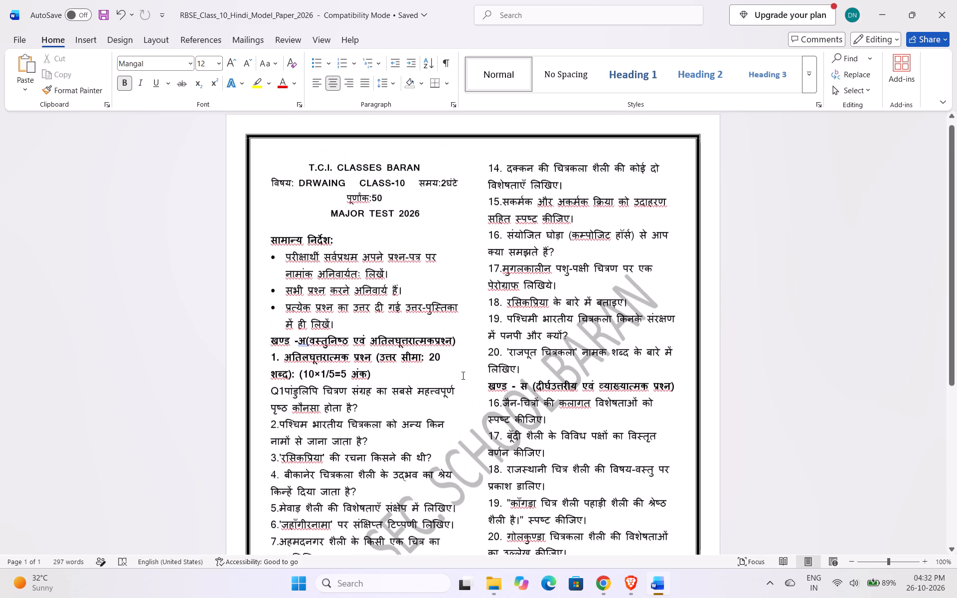
scroll(398, 386, up, 1)
scroll(398, 386, down, 4)
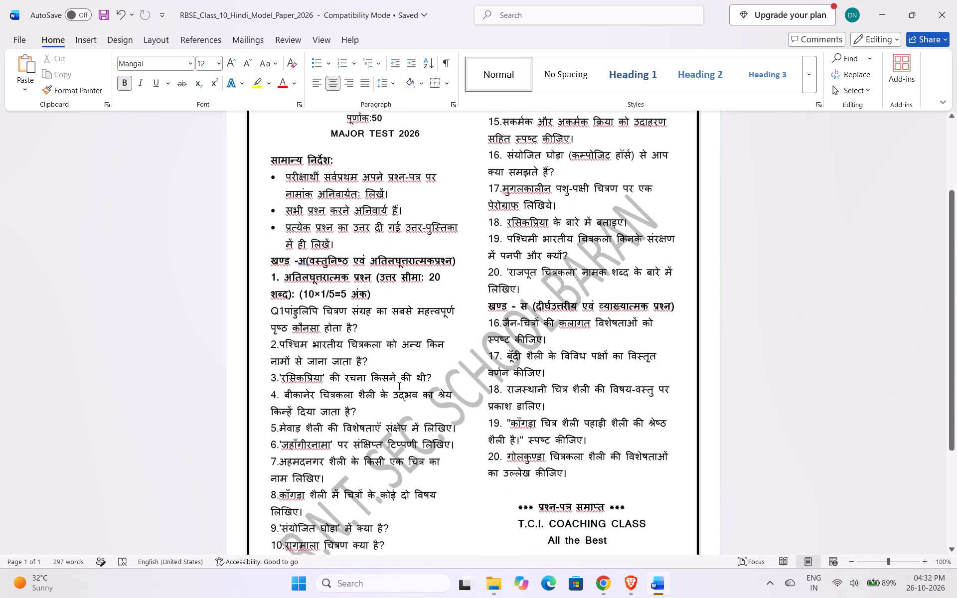
scroll(398, 386, down, 6)
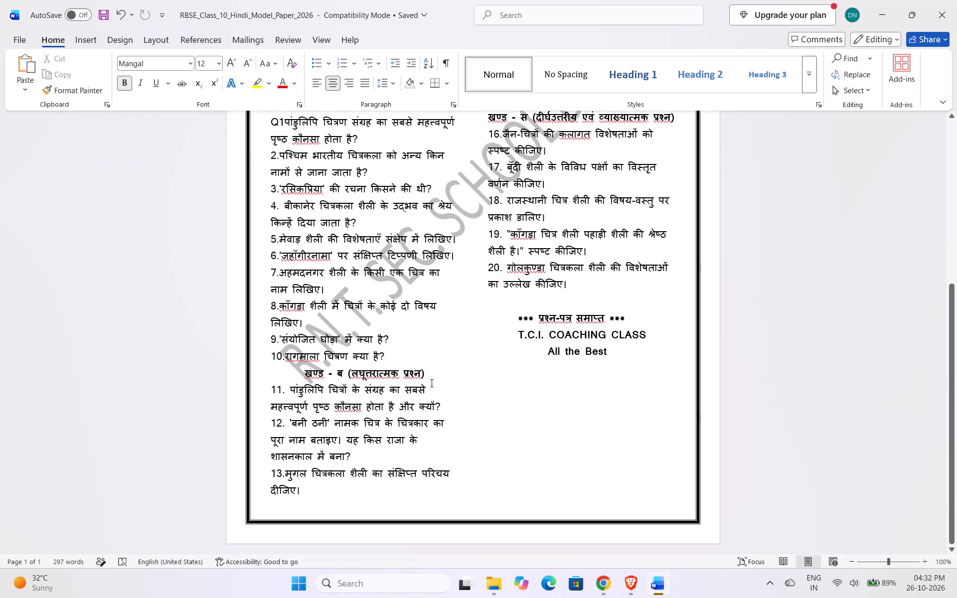
key(space)
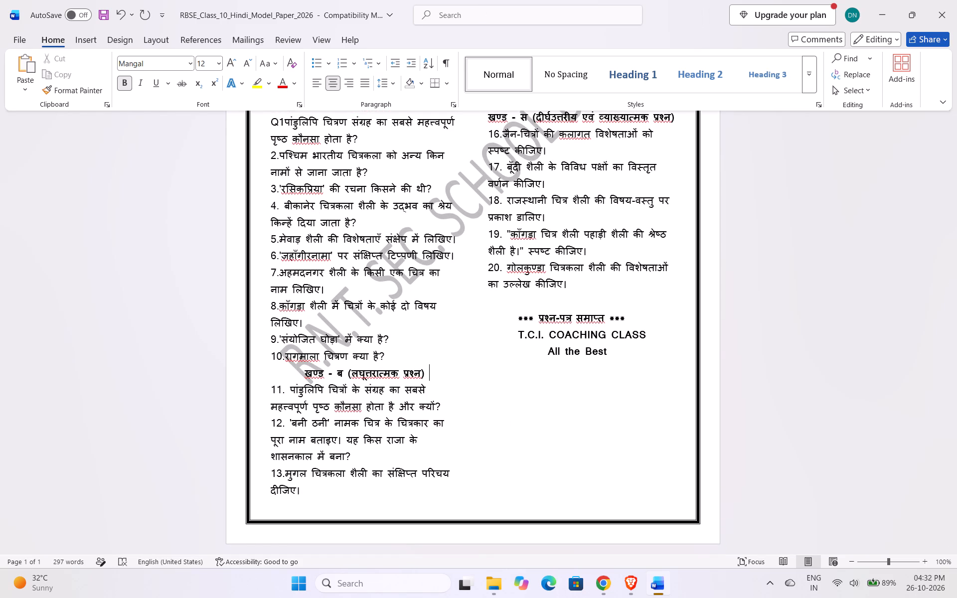
key(1)
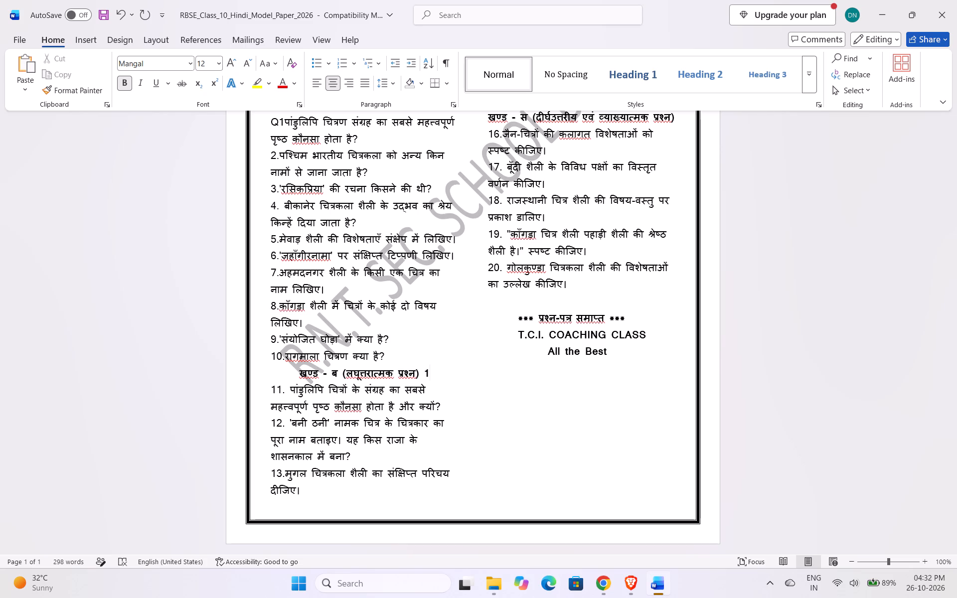
Copy the marks note '(10×1/5=5 अंक)' from section अ and paste it at the end of the 'खण्ड - स' heading.
scroll(433, 381, up, 7)
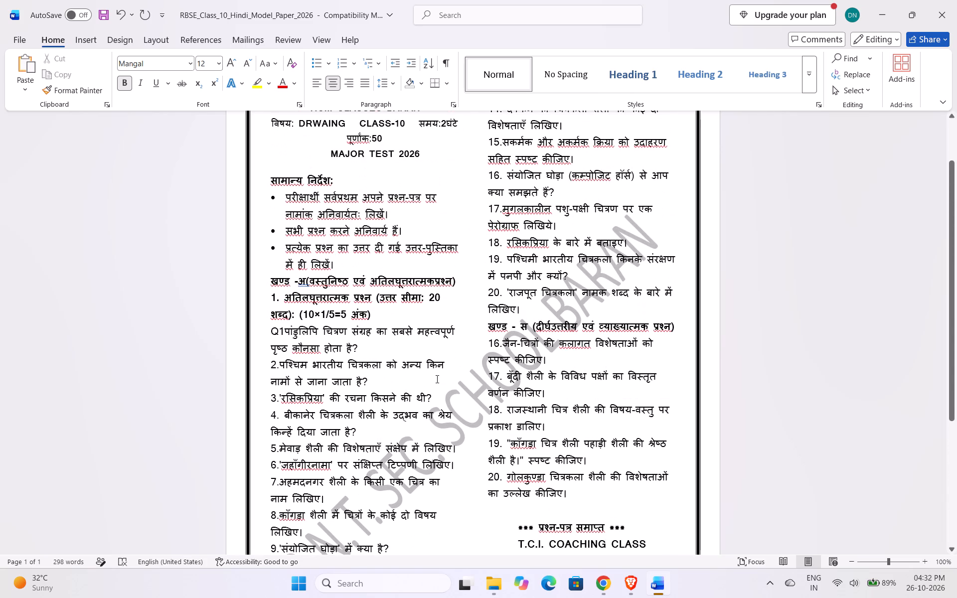
scroll(436, 379, down, 1)
scroll(436, 379, up, 3)
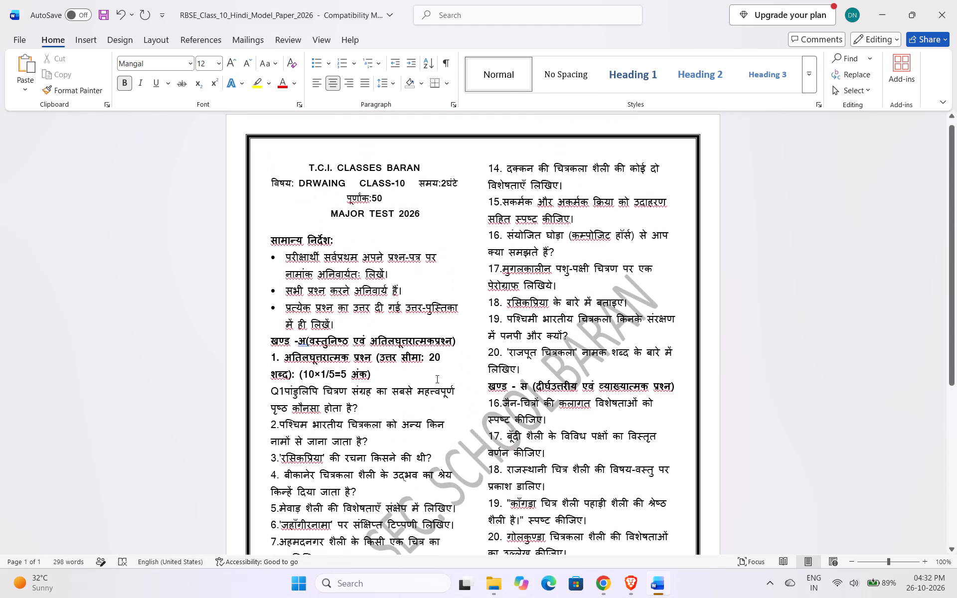
scroll(436, 379, down, 6)
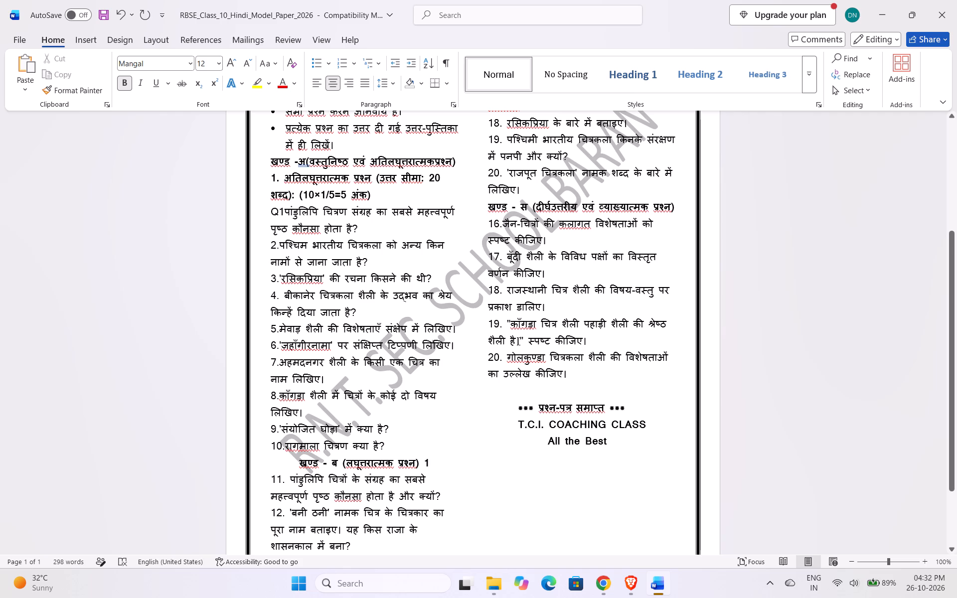
click(680, 211)
scroll(457, 251, up, 2)
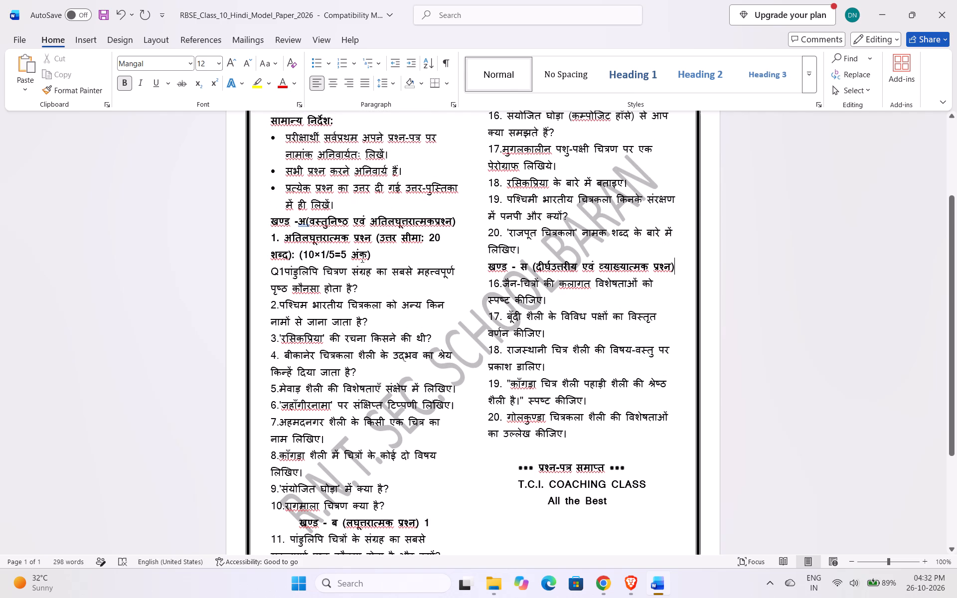
drag(369, 255, 303, 254)
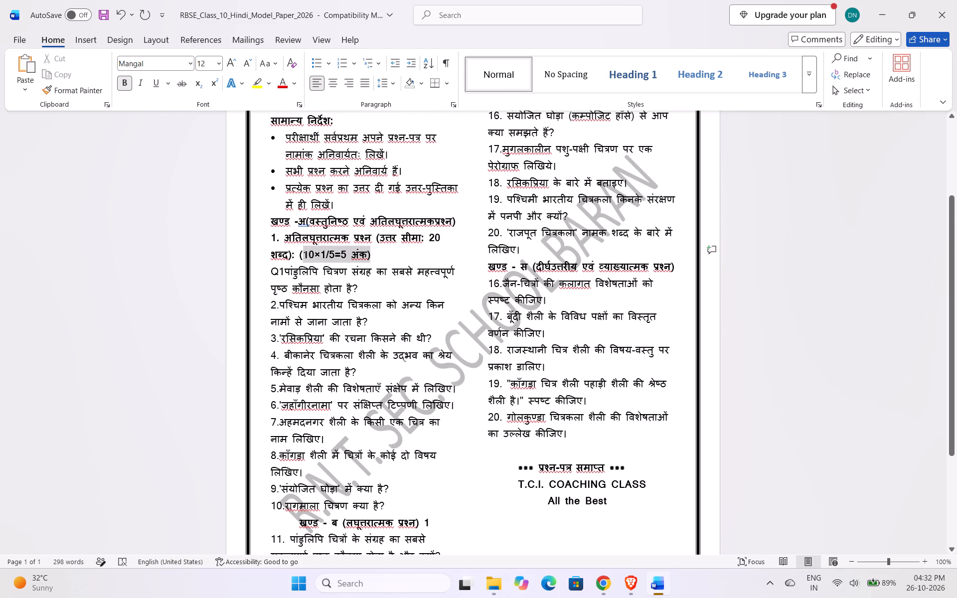
drag(303, 254, 299, 254)
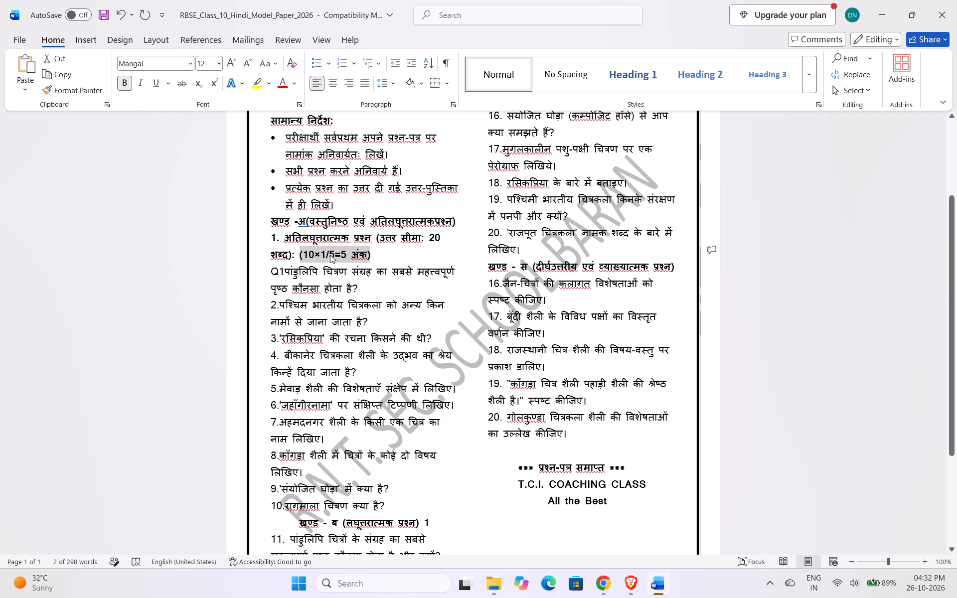
key(ctrl+c)
click(684, 266)
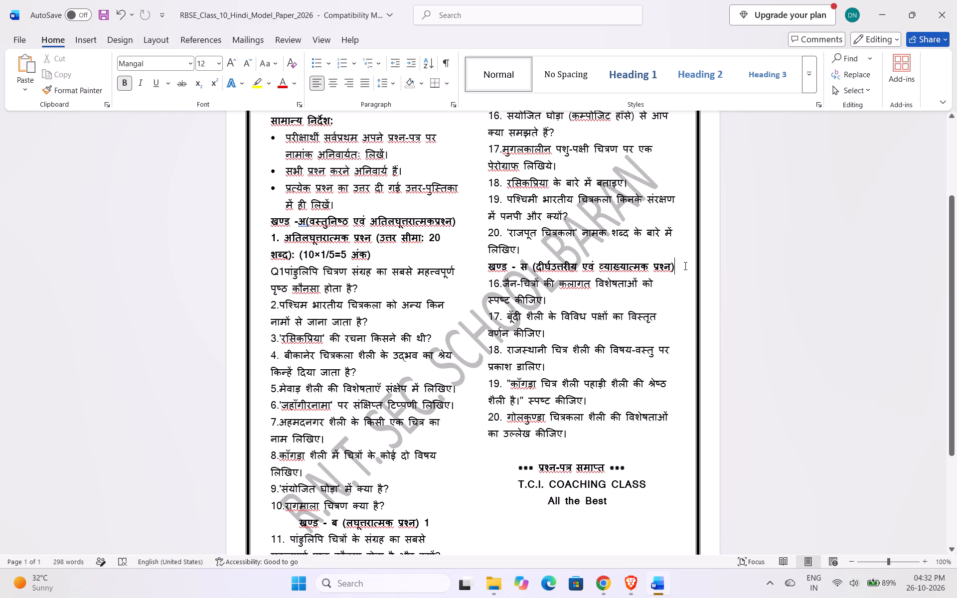
key(ctrl+v)
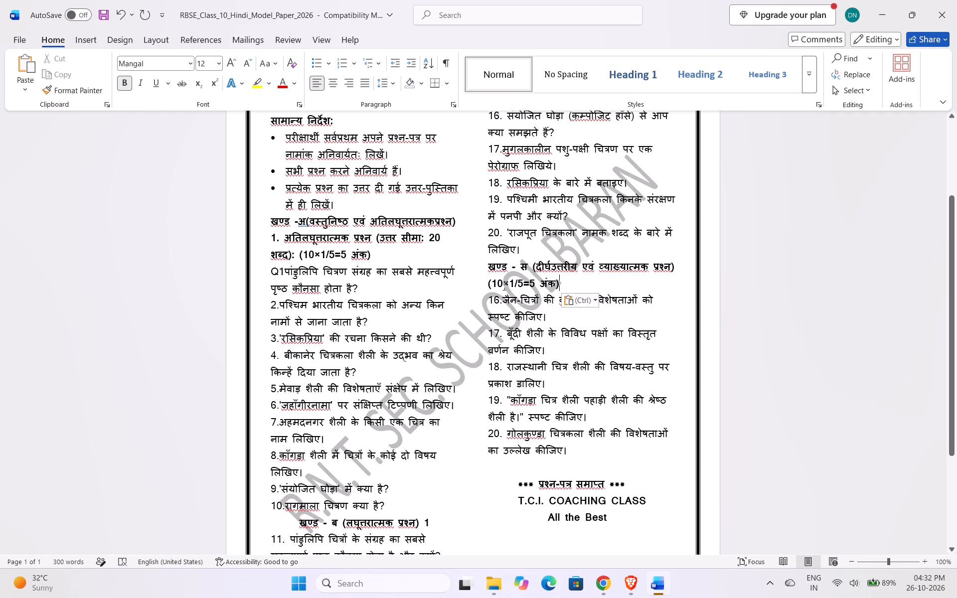
Change the marks note under the 'खण्ड - स' heading to '(5×2=10 अंक)'.
click(503, 283)
key(BackSpace)
key(BackSpace)
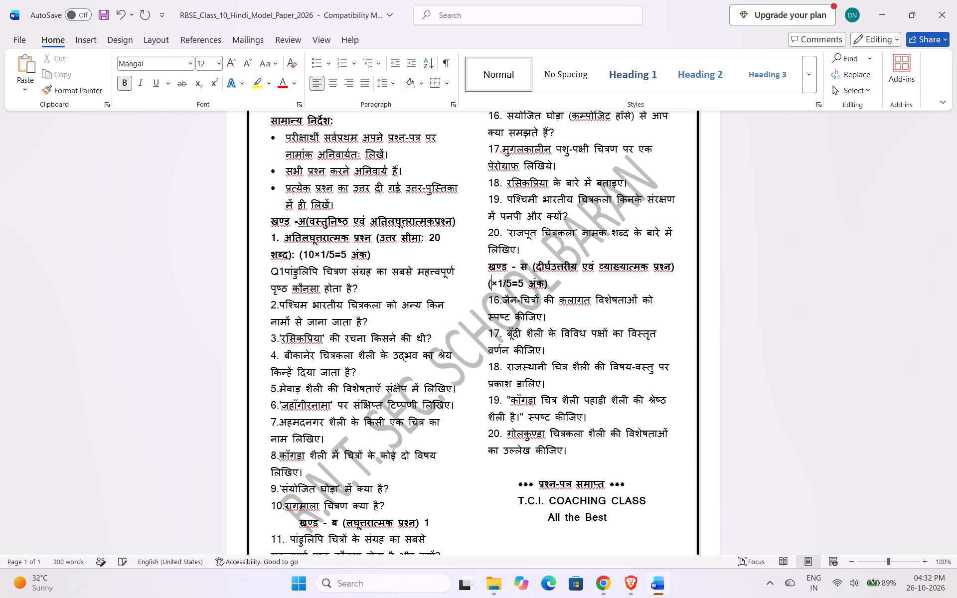
key(5)
key(Right)
key(Right)
key(Right)
key(Right)
key(BackSpace)
key(BackSpace)
key(BackSpace)
key(2)
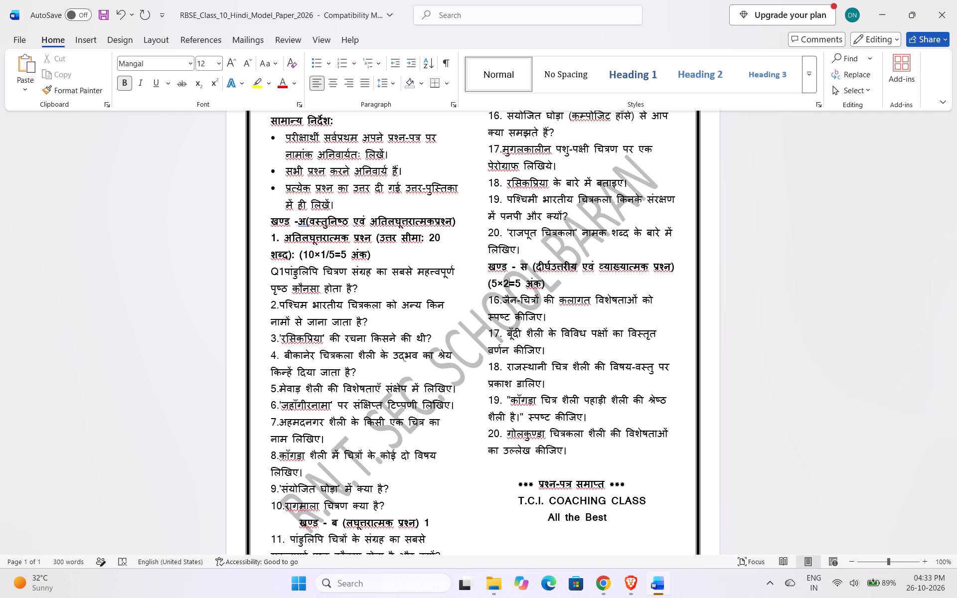
key(Right)
key(Right)
key(BackSpace)
text(10)
Replace the digit after the 'खण्ड - ब (लघूत्तरात्मक प्रश्न)' heading with the copied marks note '(10×1/5=5 अंक)'.
scroll(551, 191, up, 3)
scroll(547, 222, down, 4)
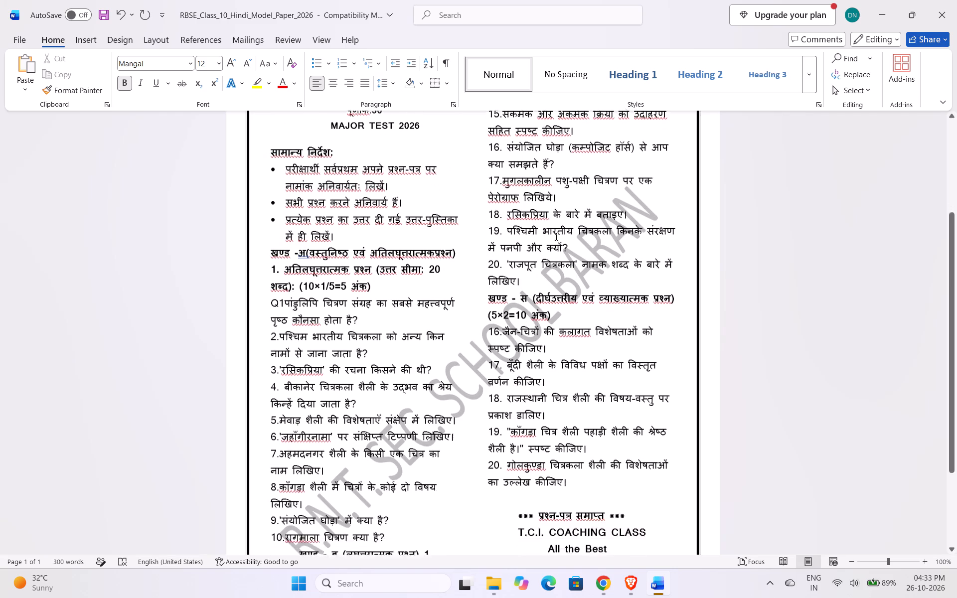
scroll(532, 299, down, 4)
click(433, 374)
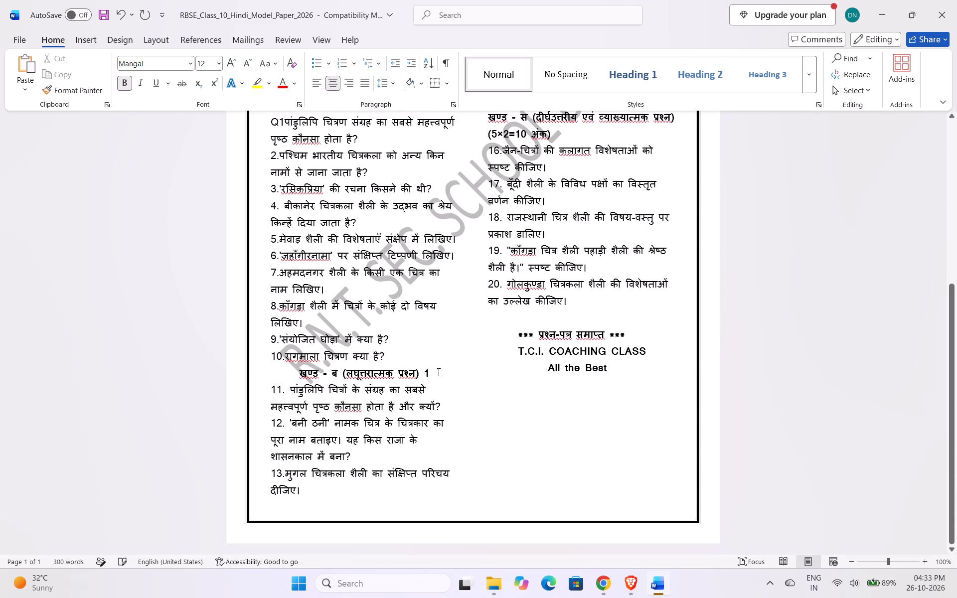
key(BackSpace)
key(BackSpace)
key(ctrl+v)
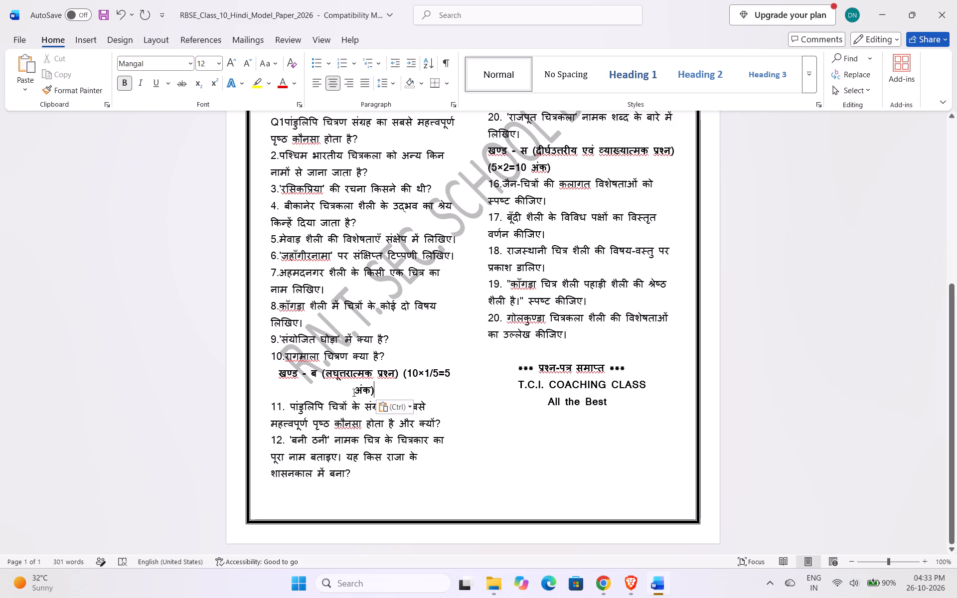
Change the marks note in the 'खण्ड - ब' heading to '(10×1=10अंक)', without a space before 'अंक'.
click(421, 374)
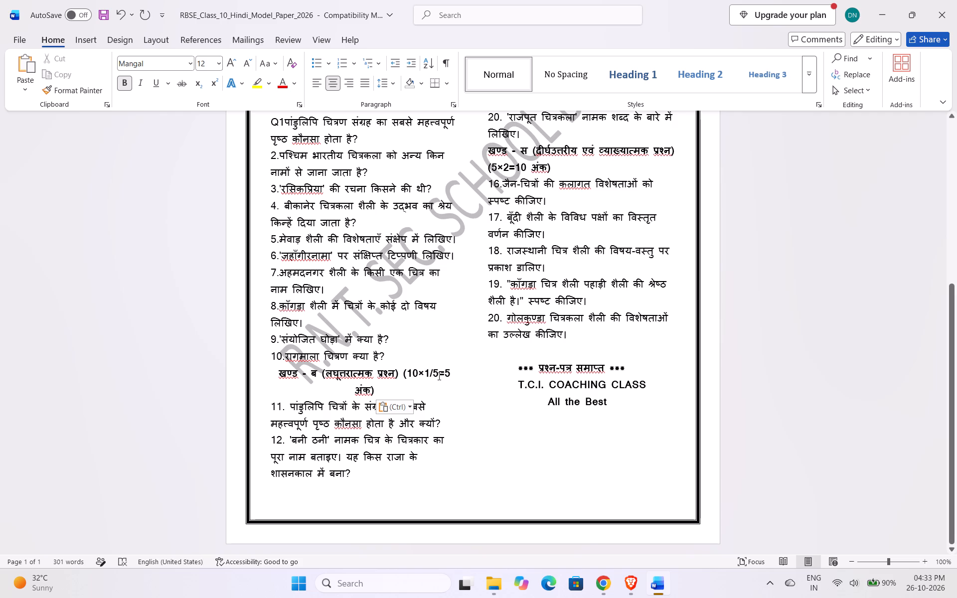
click(438, 376)
key(BackSpace)
key(BackSpace)
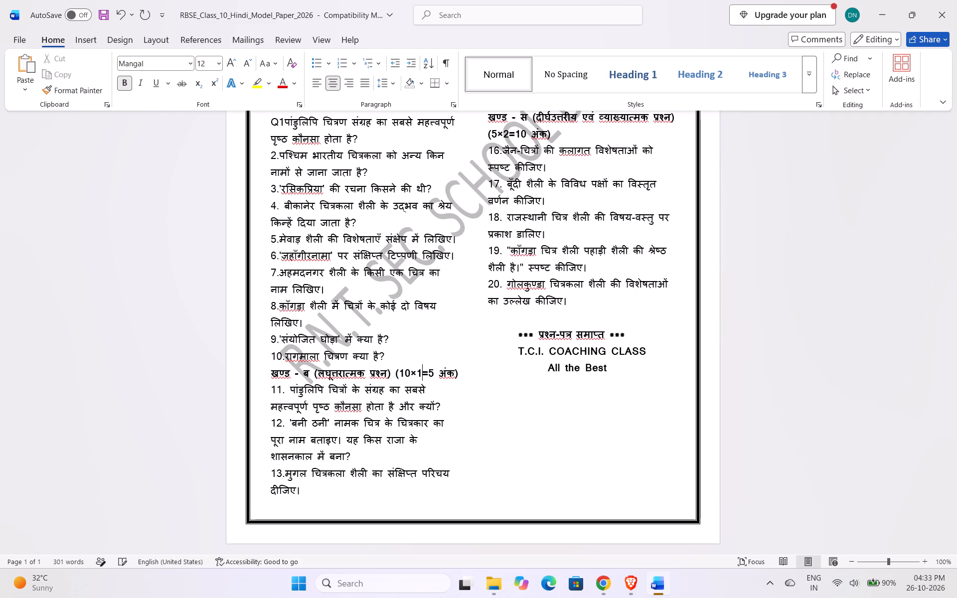
click(433, 375)
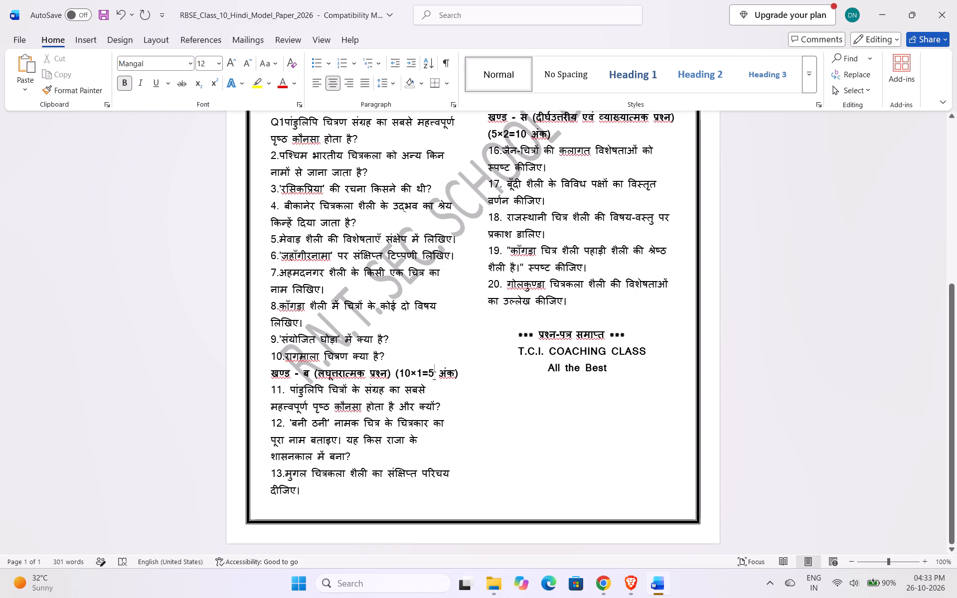
key(BackSpace)
text(10)
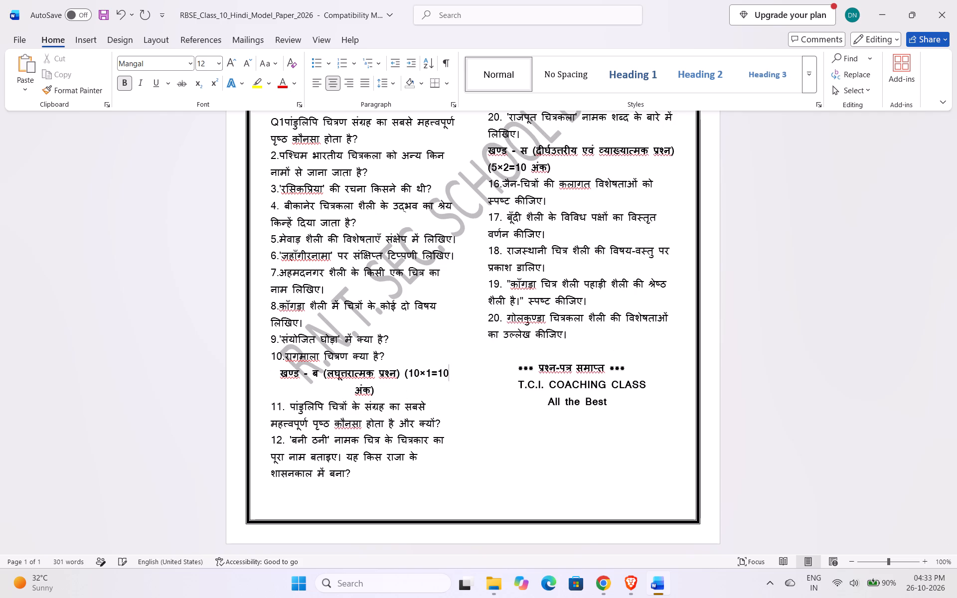
click(357, 390)
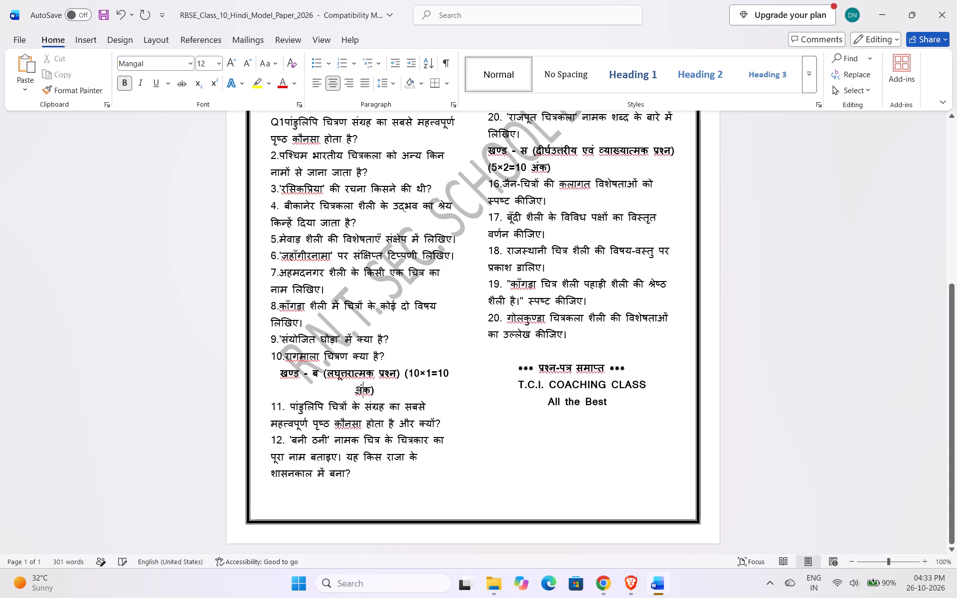
click(355, 390)
key(BackSpace)
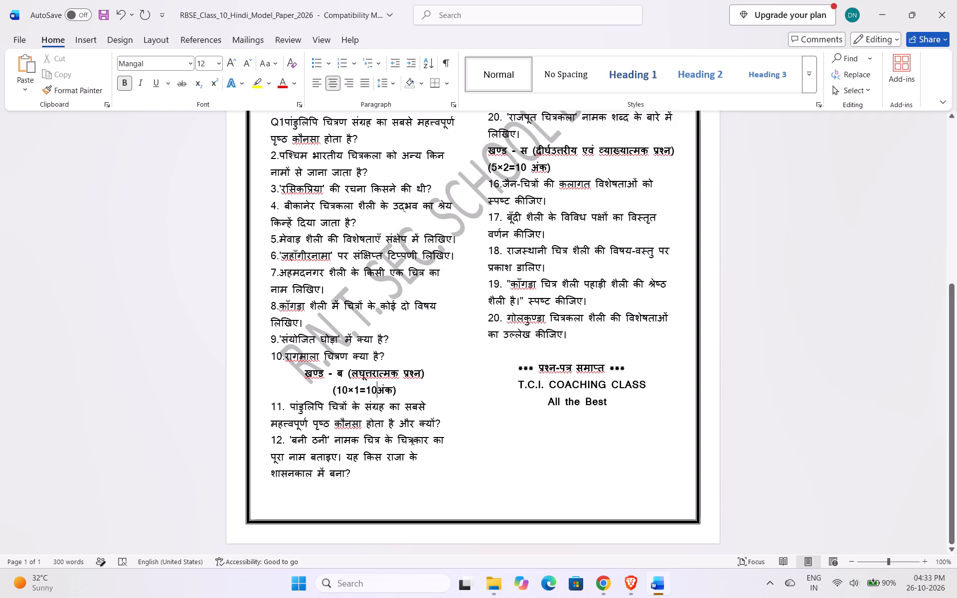
Look over the paper from the header to the closing lines, checking the section headings, marks and question numbers.
scroll(412, 441, up, 4)
scroll(471, 415, up, 3)
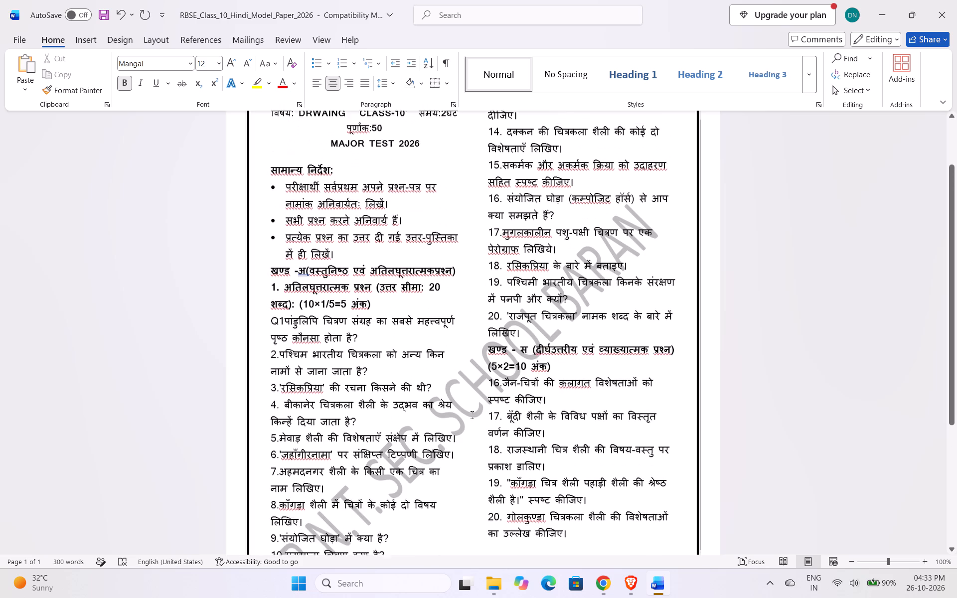
scroll(471, 415, up, 1)
scroll(471, 415, down, 6)
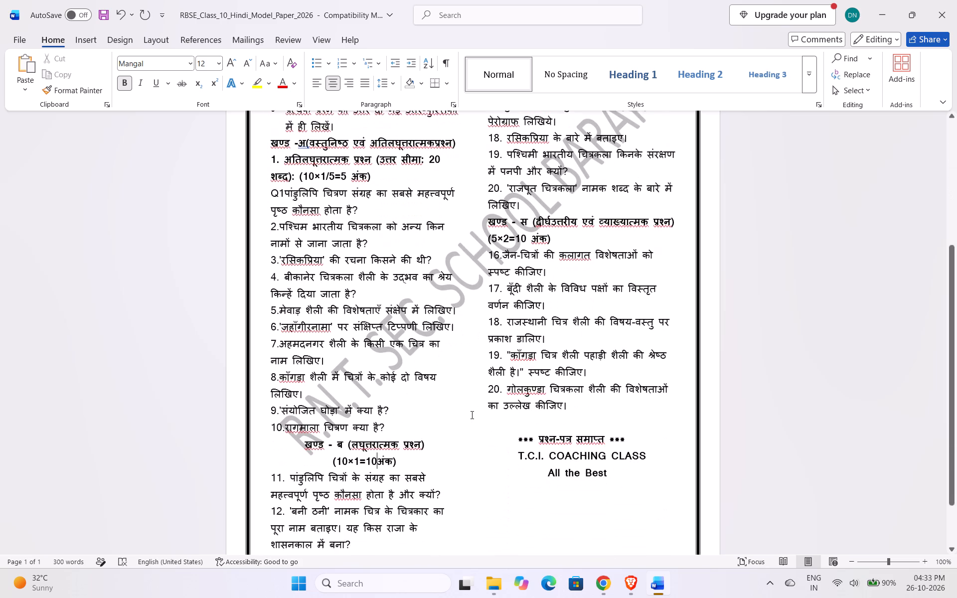
scroll(377, 481, up, 3)
scroll(607, 126, up, 3)
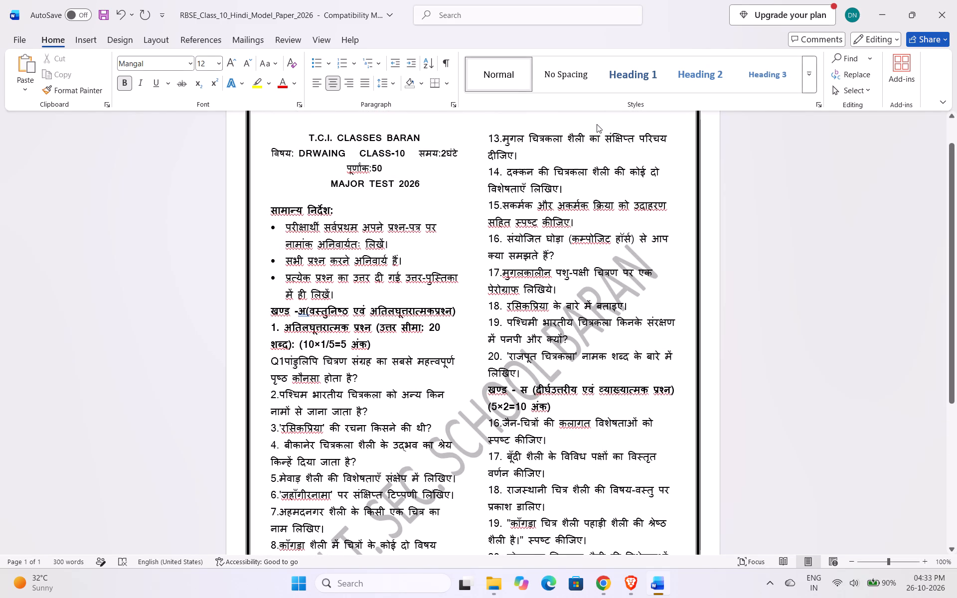
scroll(538, 350, down, 5)
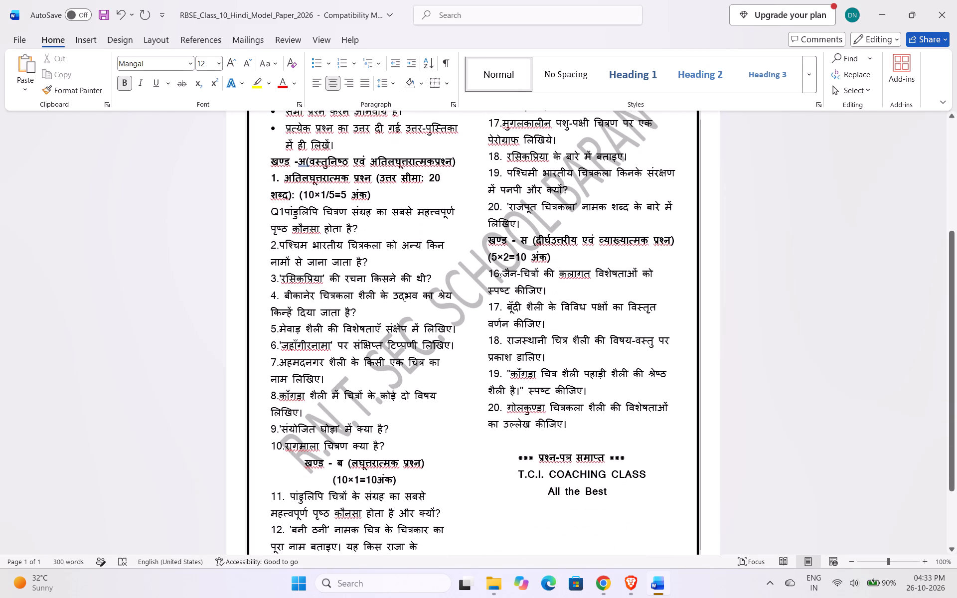
Renumber the first two questions of section 'खण्ड - स' as 21 and 22.
click(499, 275)
key(BackSpace)
key(BackSpace)
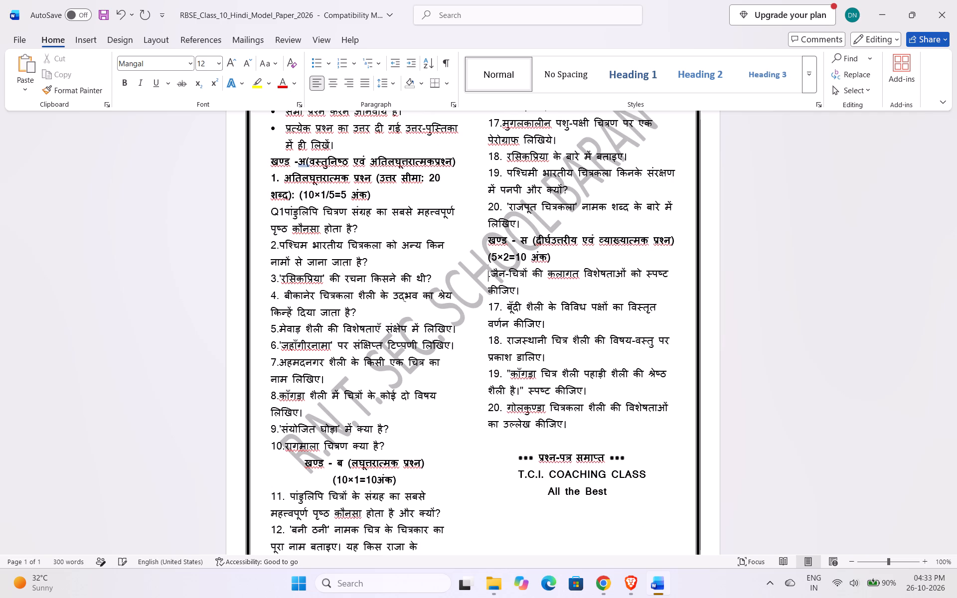
text(21)
key(Down)
key(Down)
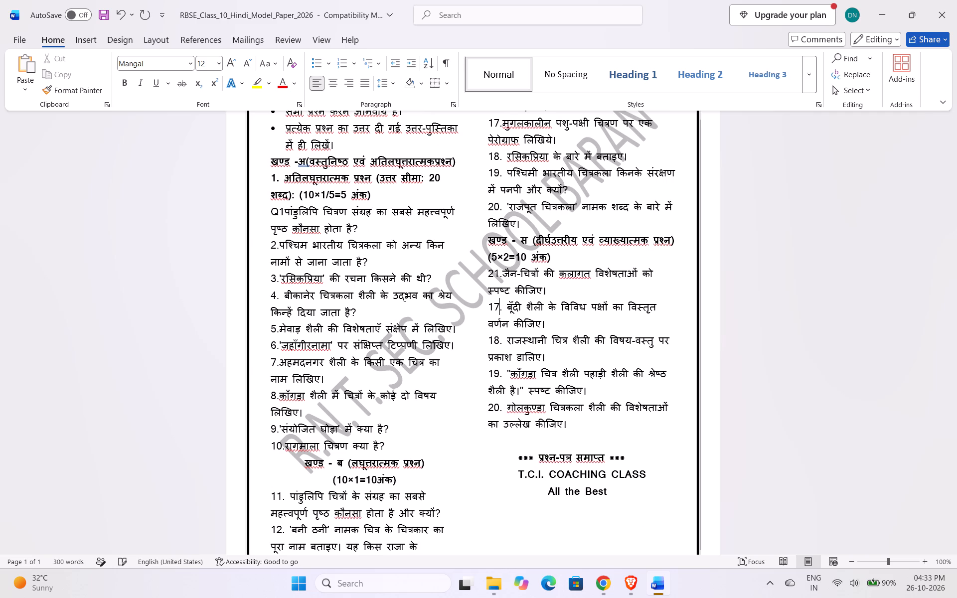
key(BackSpace)
key(BackSpace)
text(22)
Delete the digits numbering the third question of section 'खण्ड - स', on राजस्थानी चित्र शैली.
key(Down)
key(Down)
key(BackSpace)
key(BackSpace)
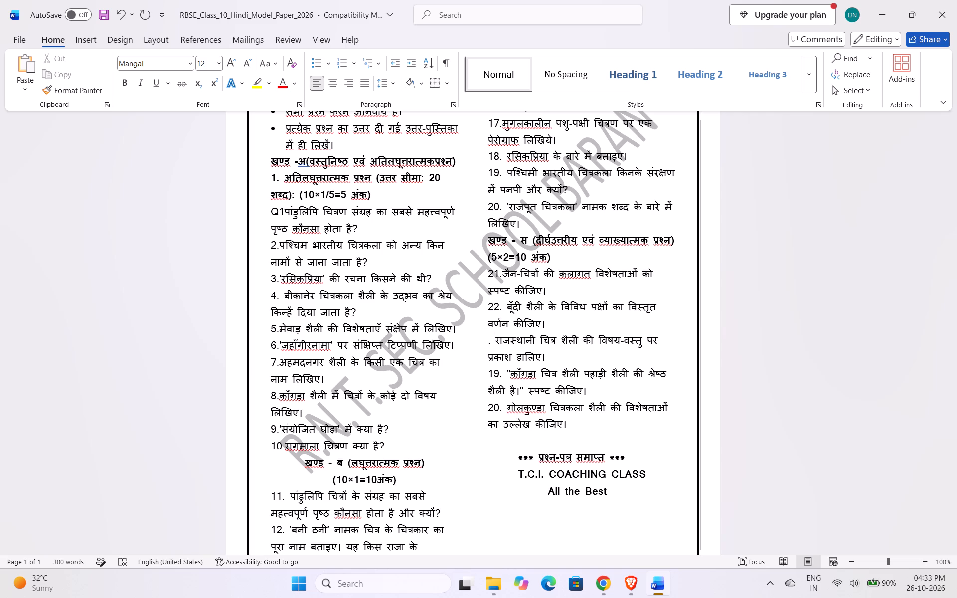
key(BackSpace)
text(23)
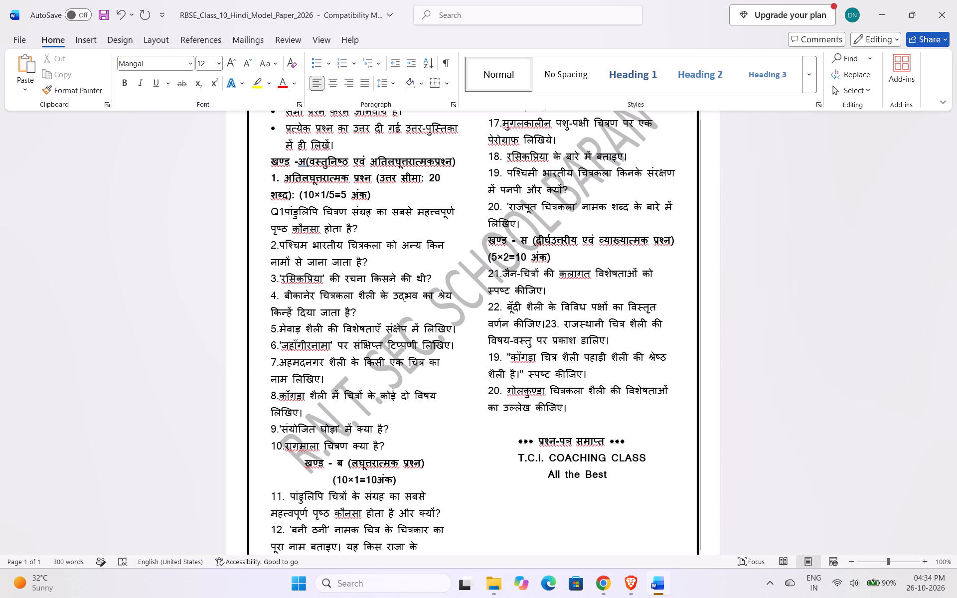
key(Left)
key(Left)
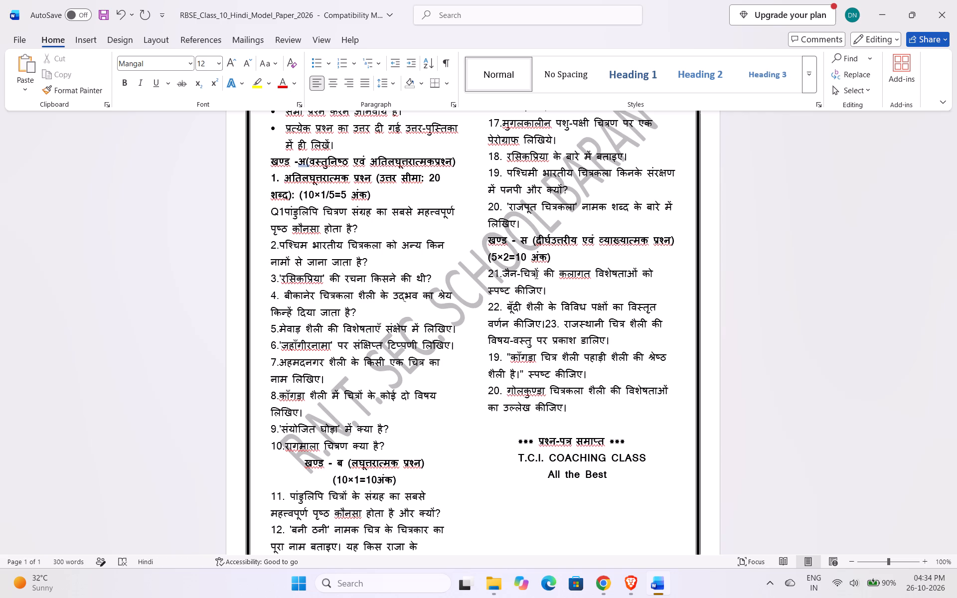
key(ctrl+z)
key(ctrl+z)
Replace the leftover period and space before the राजस्थानी चित्र शैली question with the number '23.'.
key(Right)
key(Right)
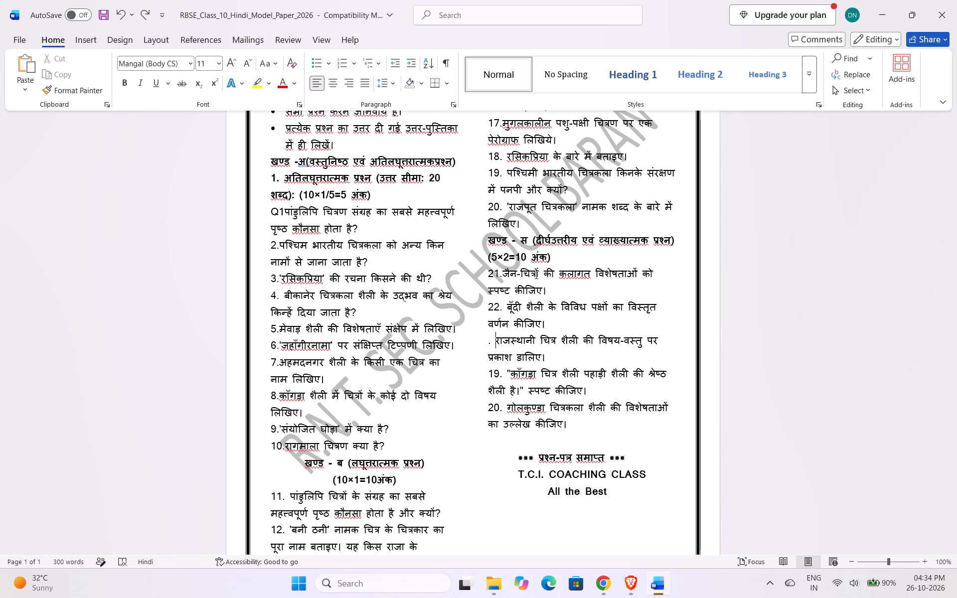
key(BackSpace)
key(BackSpace)
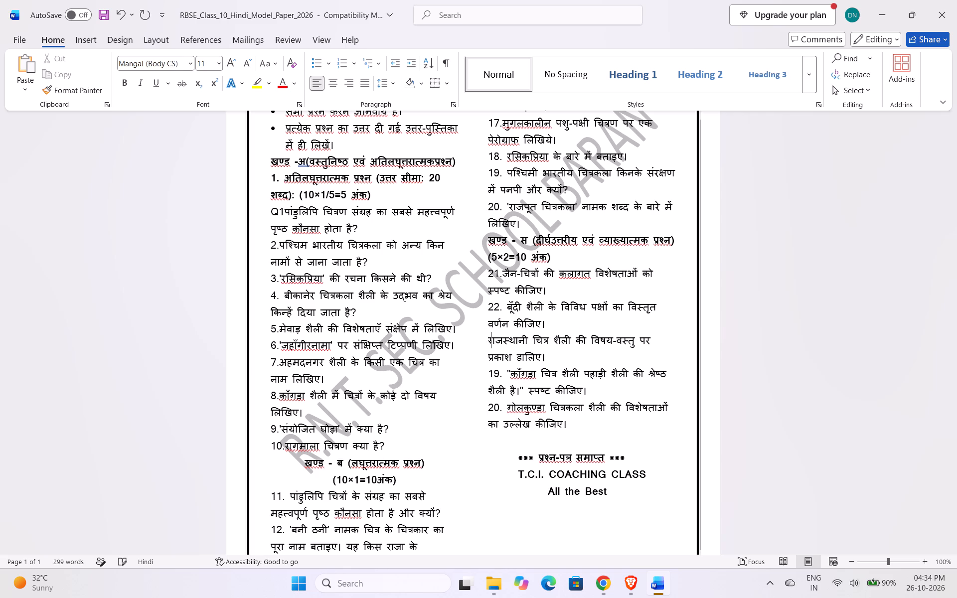
text(23)
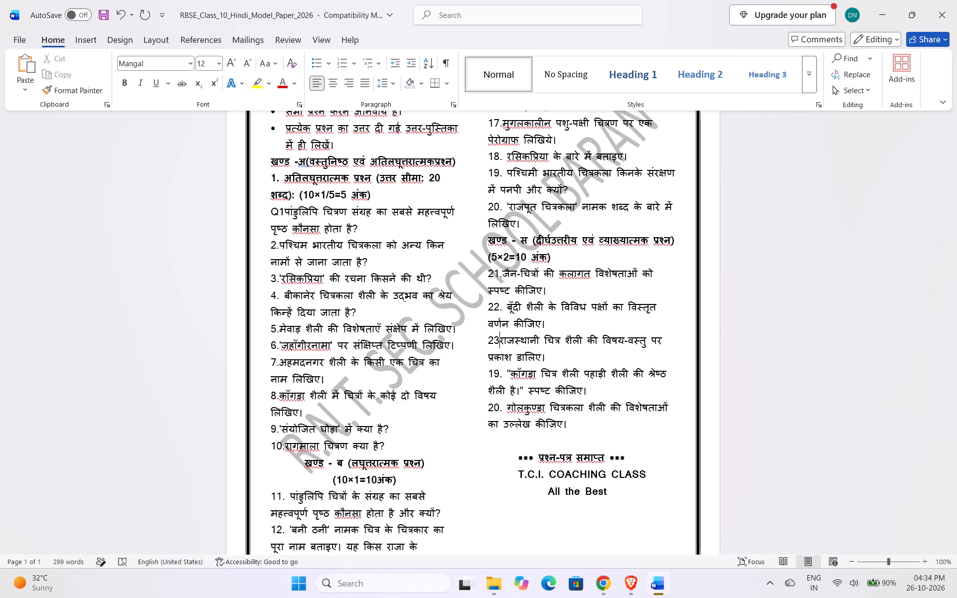
key(period)
Renumber the fourth question of section 'खण्ड - स', on the काँगड़ा style, as '24.'.
key(Down)
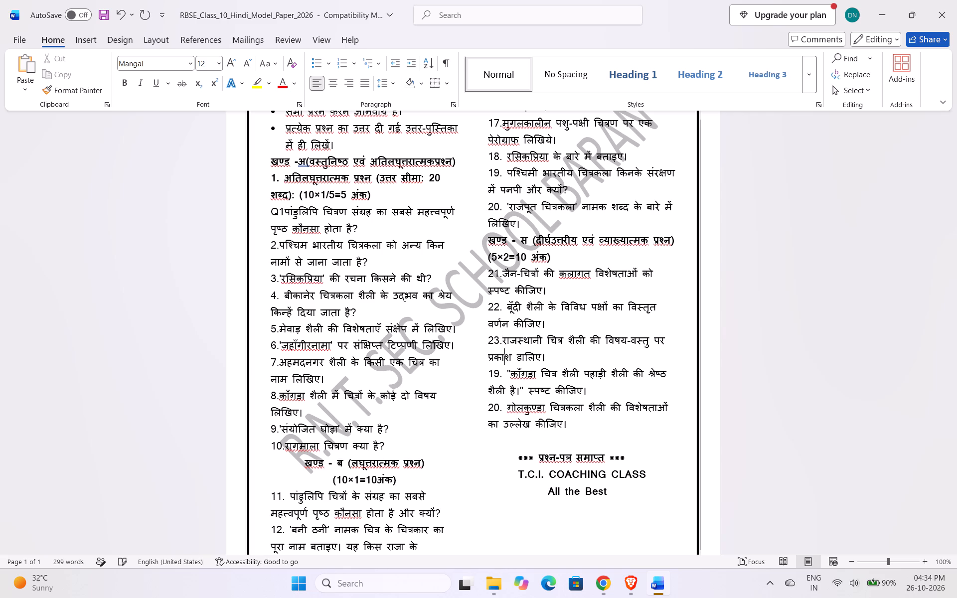
key(Down)
key(Right)
key(BackSpace)
key(BackSpace)
key(BackSpace)
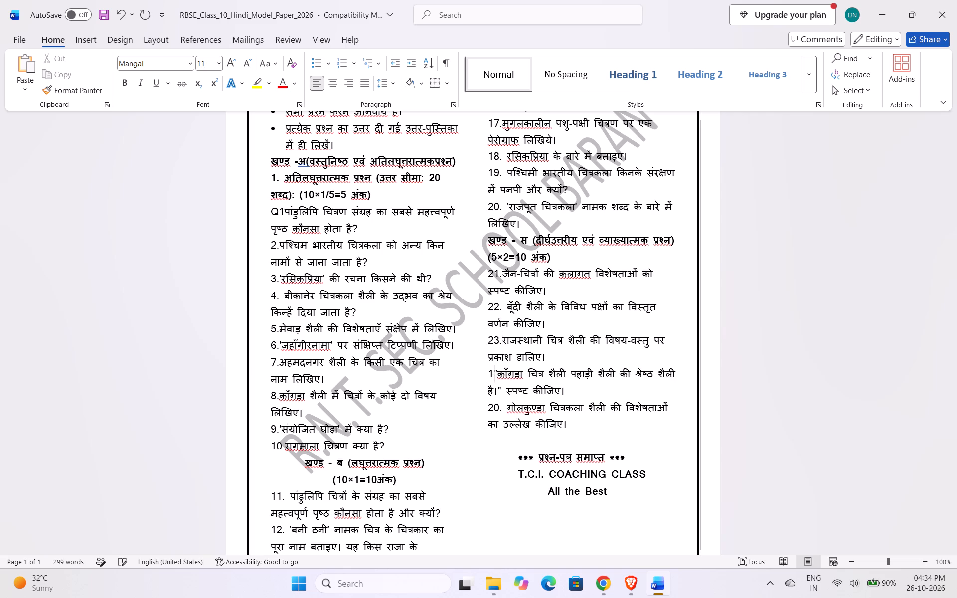
key(BackSpace)
text(24)
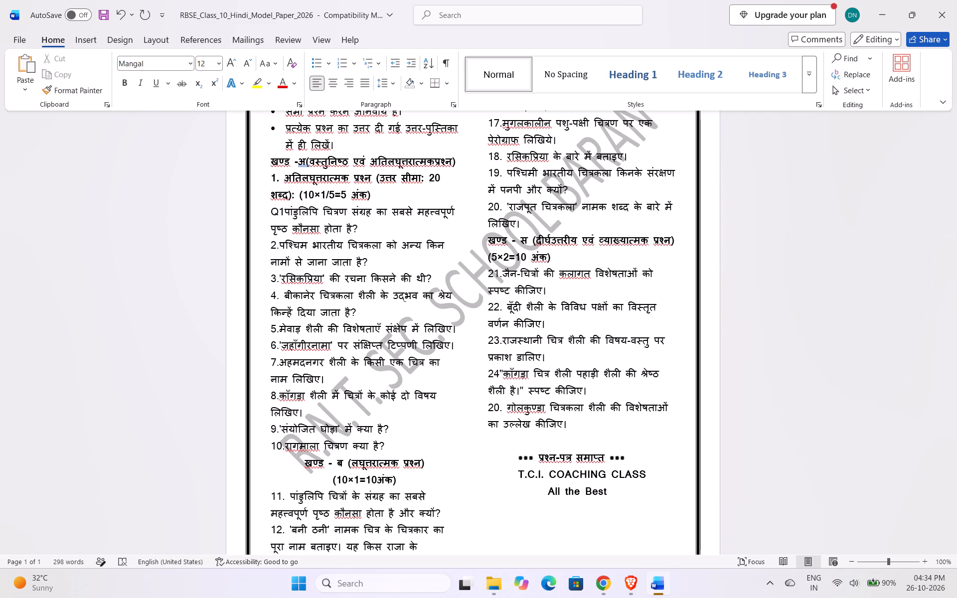
key(period)
Renumber the last question of section 'खण्ड - स', on गोलकुण्डा painting, as '25.' followed by a space.
key(Down)
key(Down)
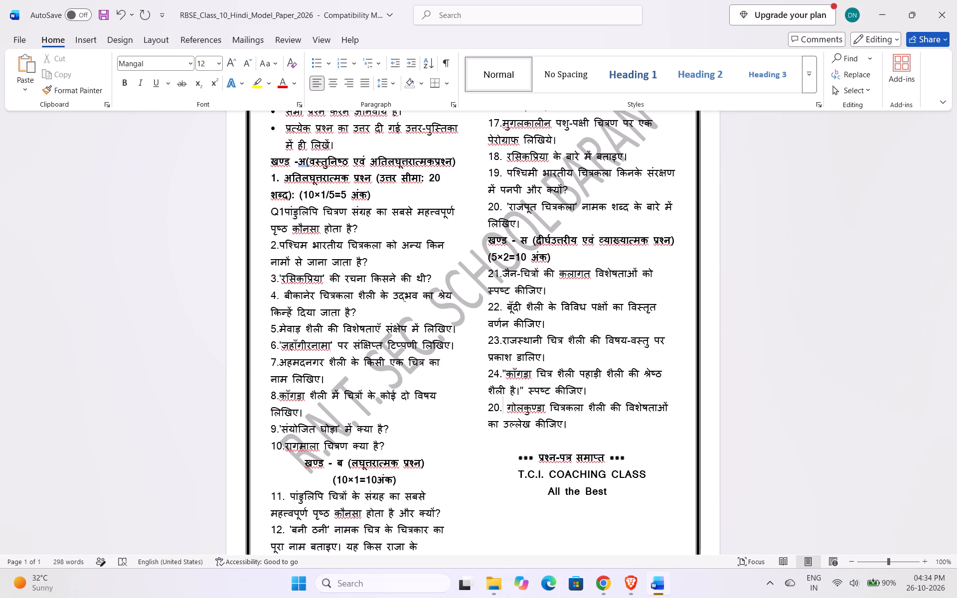
key(Down)
key(Right)
key(Up)
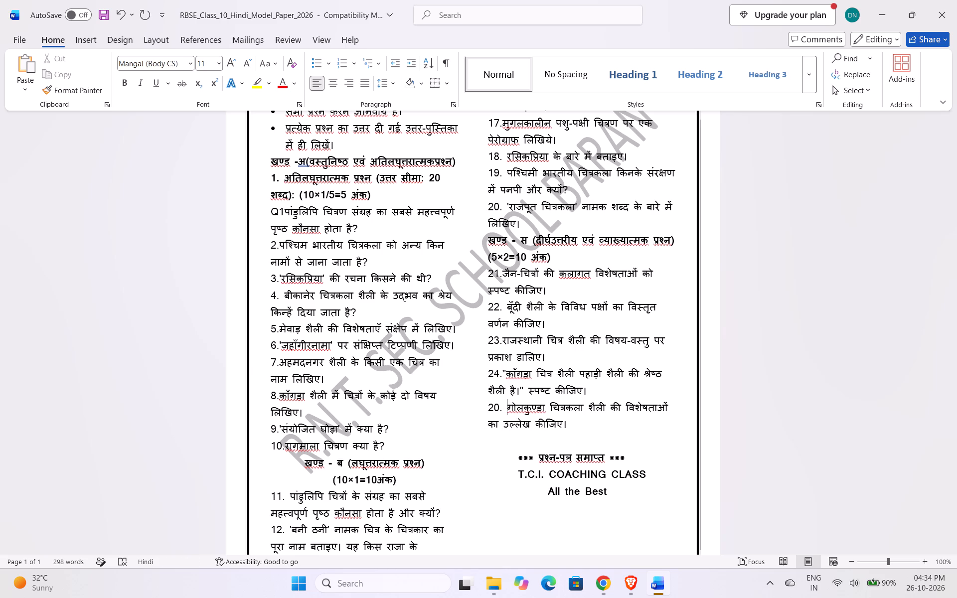
key(BackSpace)
key(BackSpace)
key(BackSpace)
key(BackSpace)
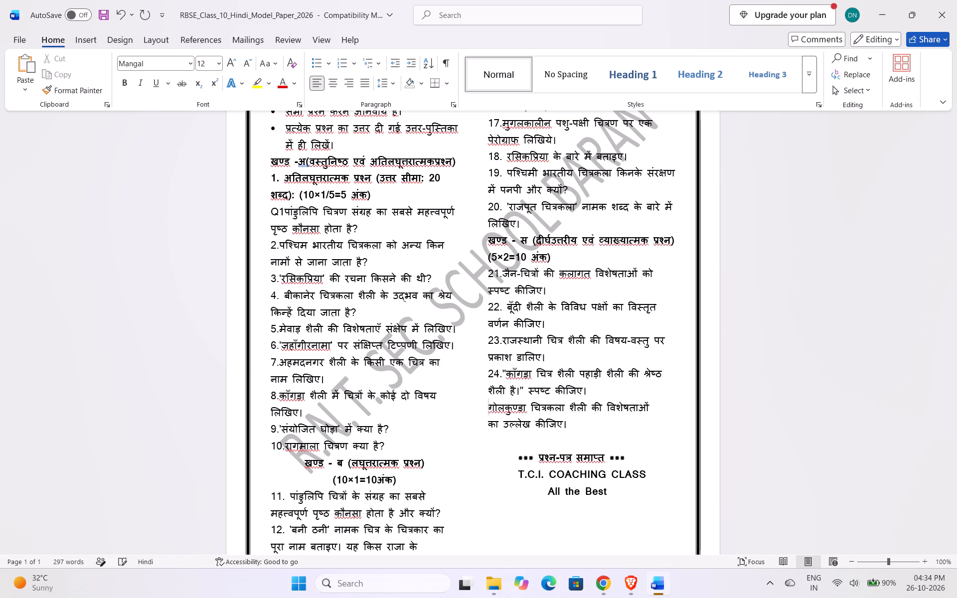
key(5)
key(BackSpace)
text(25.)
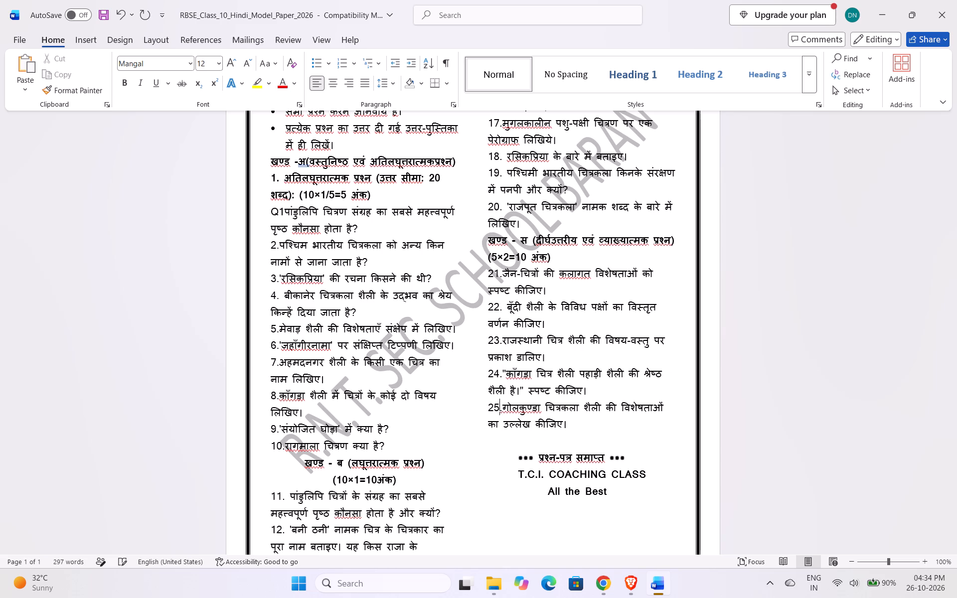
key(space)
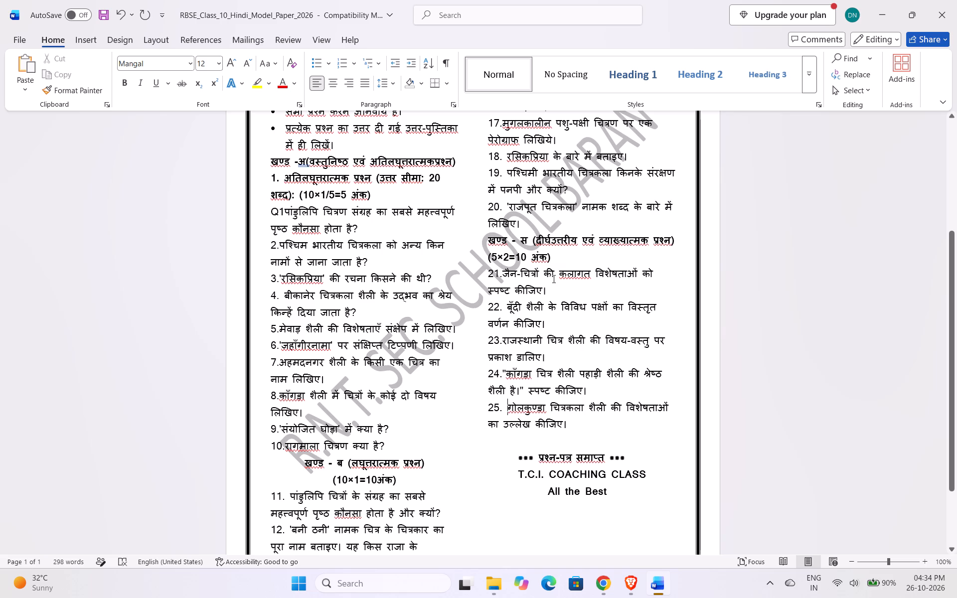
Insert a space after the numbers of questions 24, 23 and 21 in section 'खण्ड - स'.
click(501, 371)
key(space)
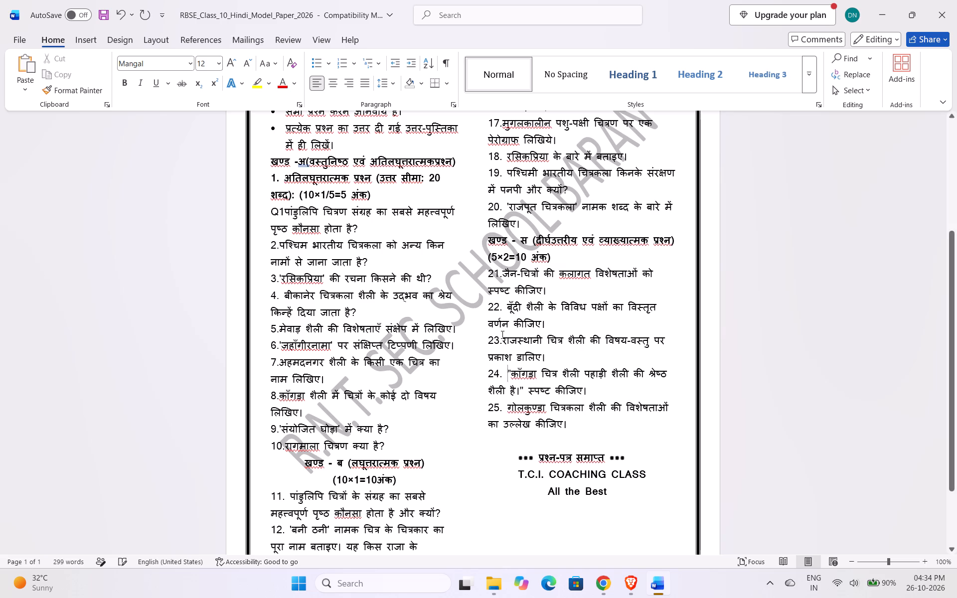
click(501, 334)
key(space)
click(504, 274)
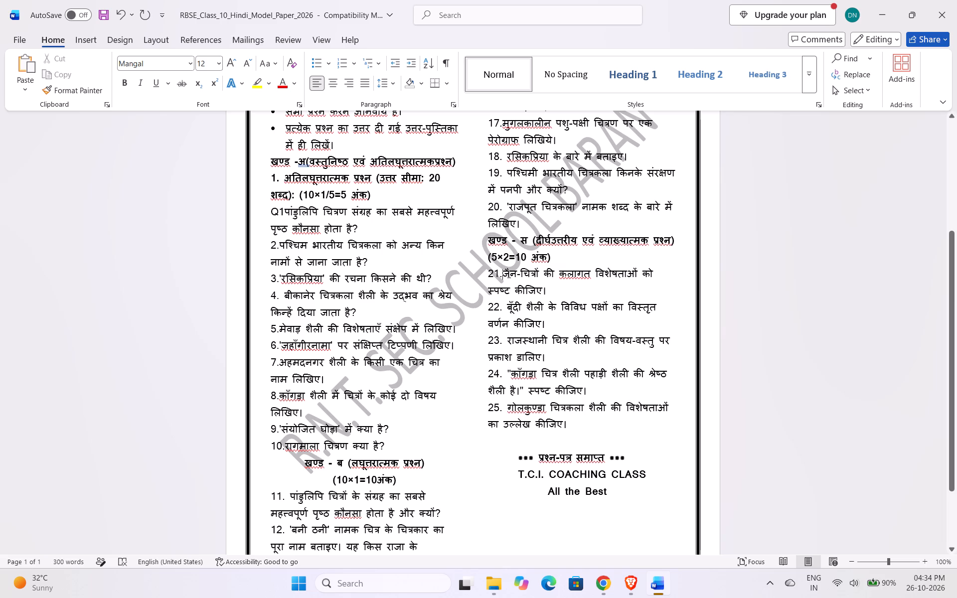
key(space)
Insert a space after the number of question 17 in section 'खण्ड - ब'.
scroll(510, 272, up, 6)
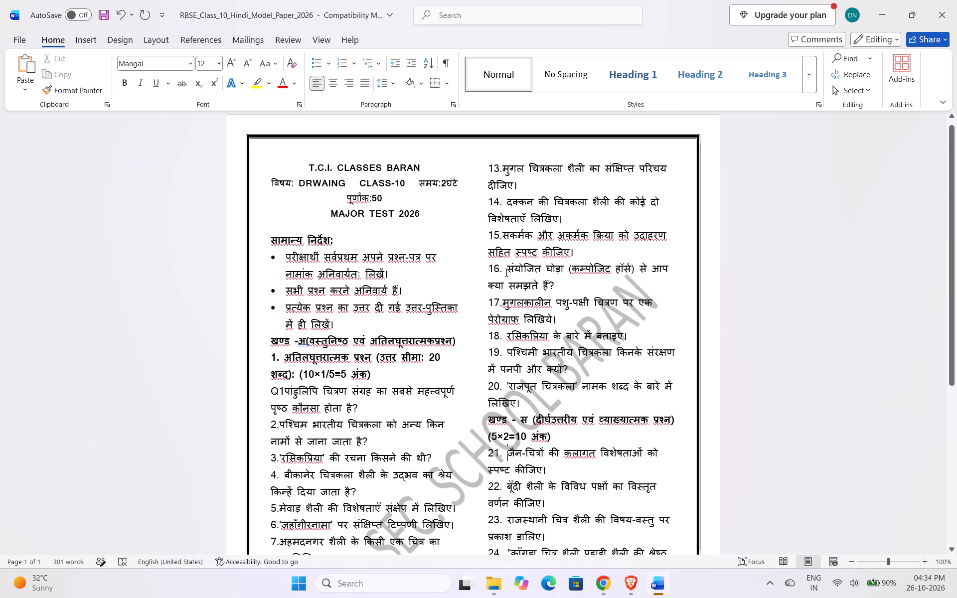
click(504, 302)
key(space)
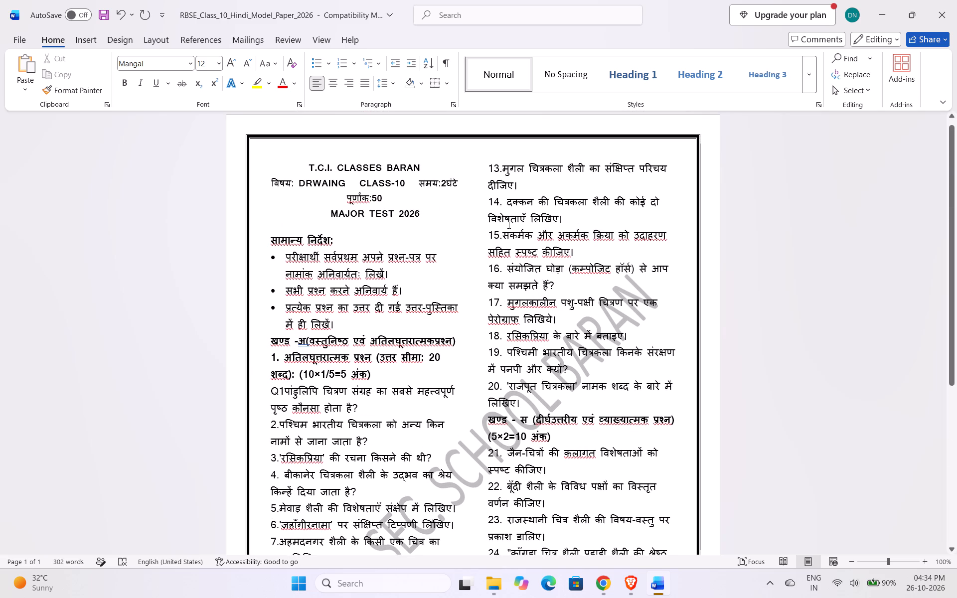
Insert a space after the numbers of questions 15 and 13 in section 'खण्ड - ब'.
click(500, 232)
click(502, 235)
key(space)
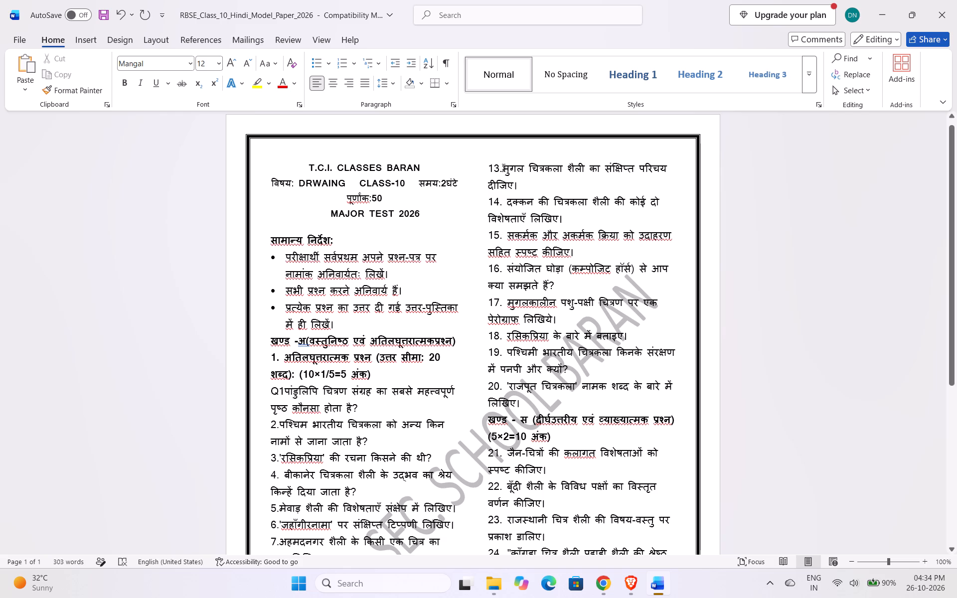
click(502, 167)
key(space)
Insert a space after the numbers of questions Q1, 2, 3 and 5 in section 'खण्ड - अ'.
scroll(302, 284, down, 7)
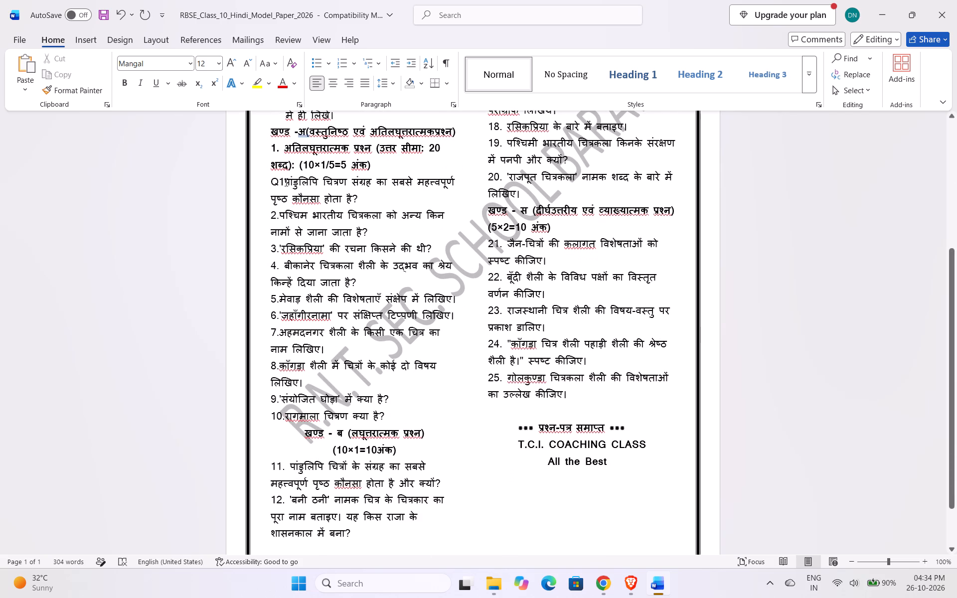
click(285, 178)
key(space)
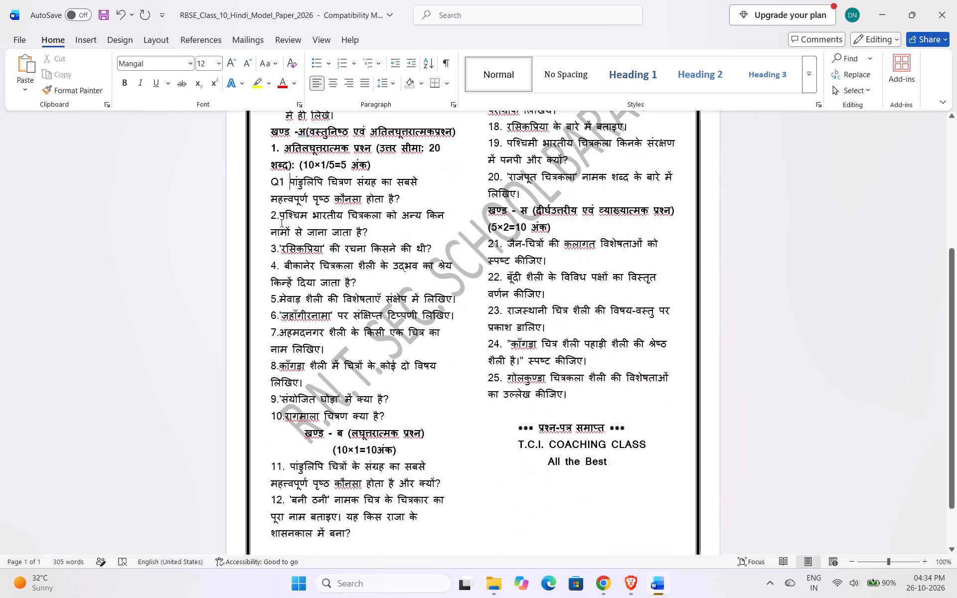
click(278, 218)
key(space)
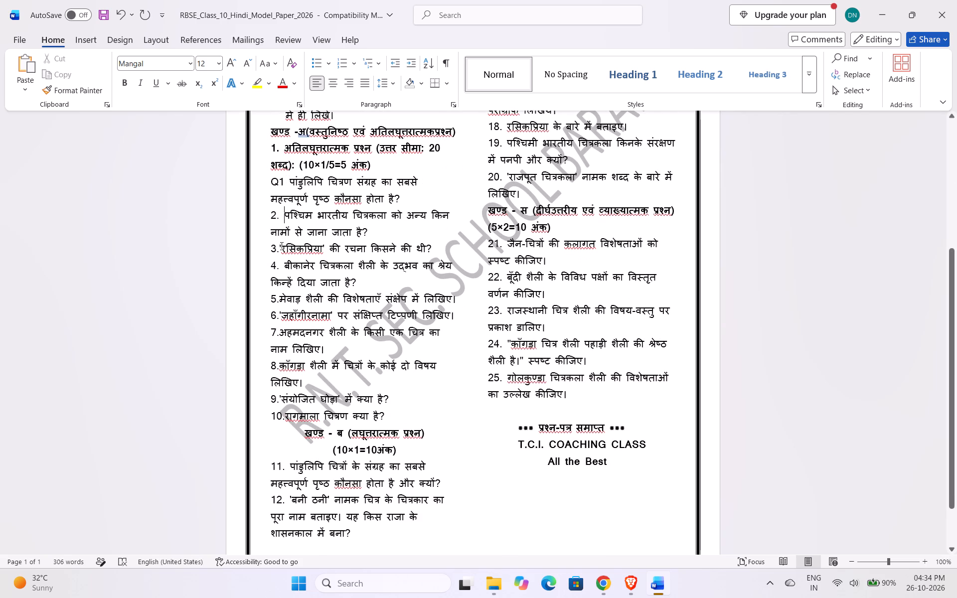
click(281, 246)
click(280, 247)
key(space)
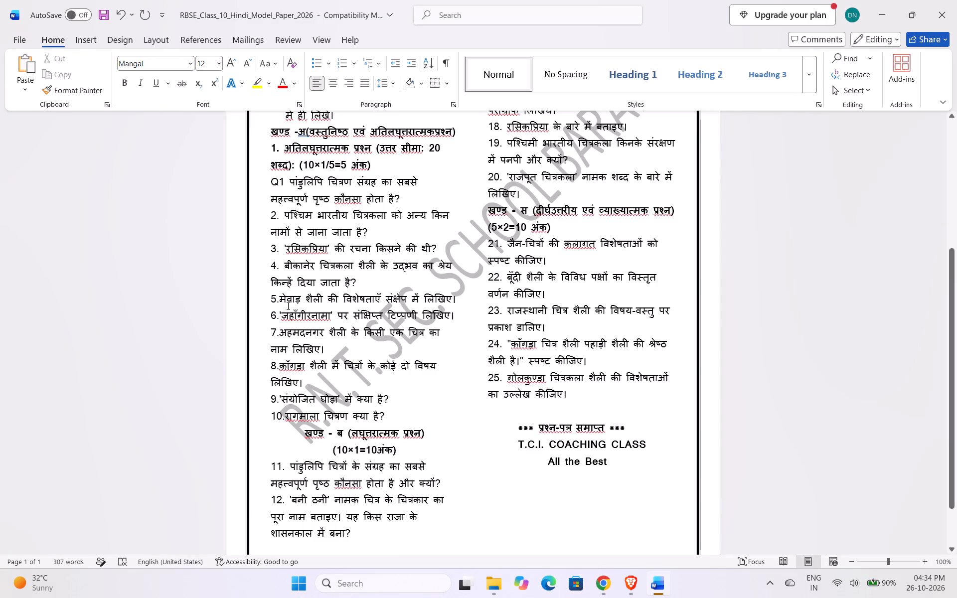
click(278, 296)
click(279, 297)
key(space)
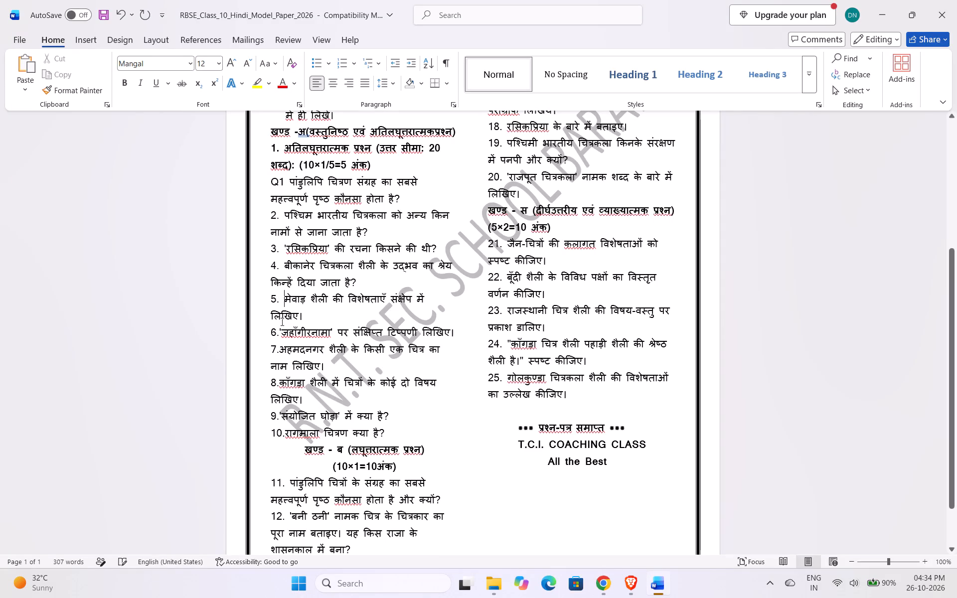
Insert a space after the opening quote in question 6 and after the numbers of questions 7, 8, 9 and 10.
click(280, 333)
key(space)
scroll(283, 366, down, 2)
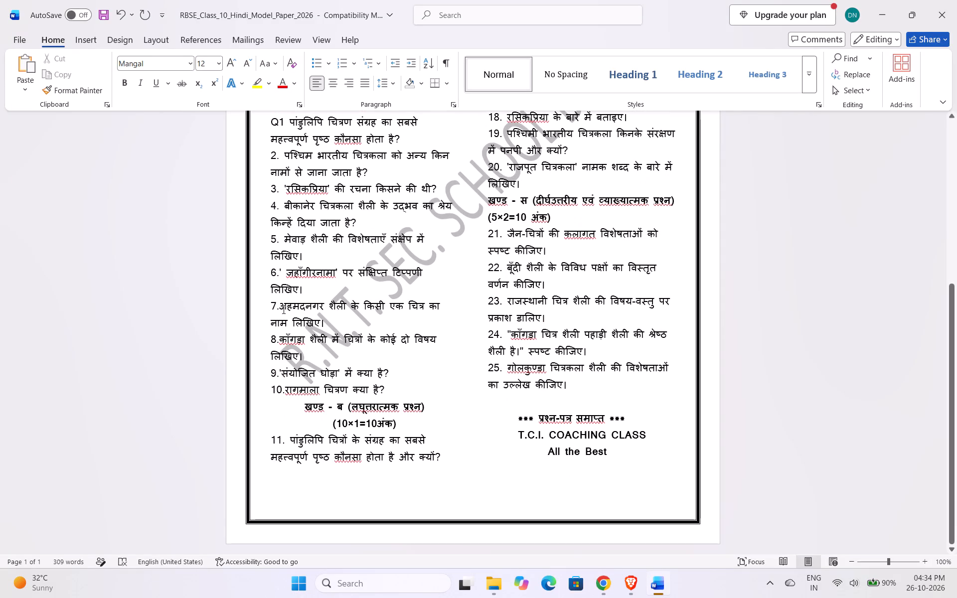
click(280, 304)
key(space)
click(281, 339)
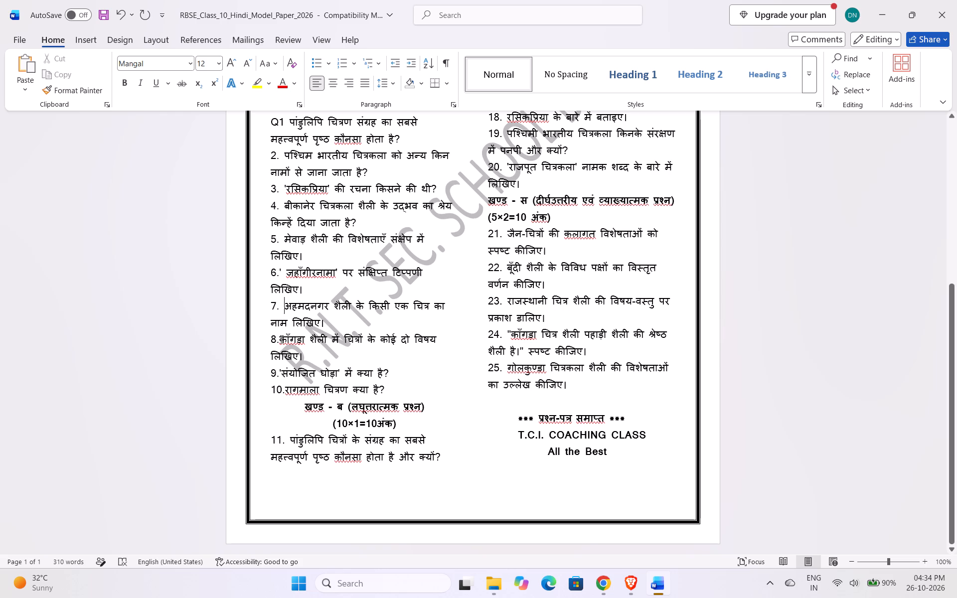
key(space)
click(279, 371)
key(space)
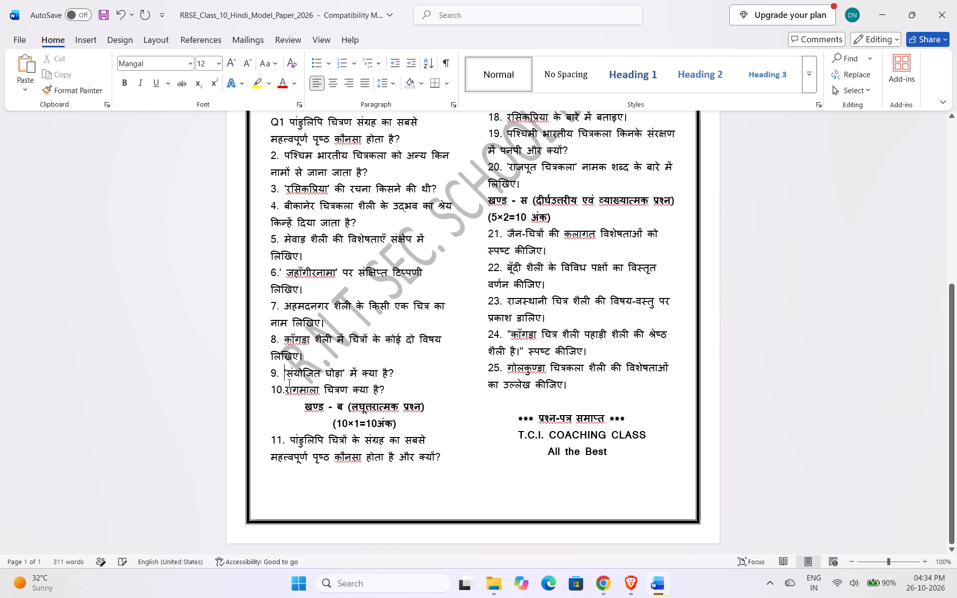
click(284, 391)
key(space)
Save the document.
scroll(417, 411, up, 1)
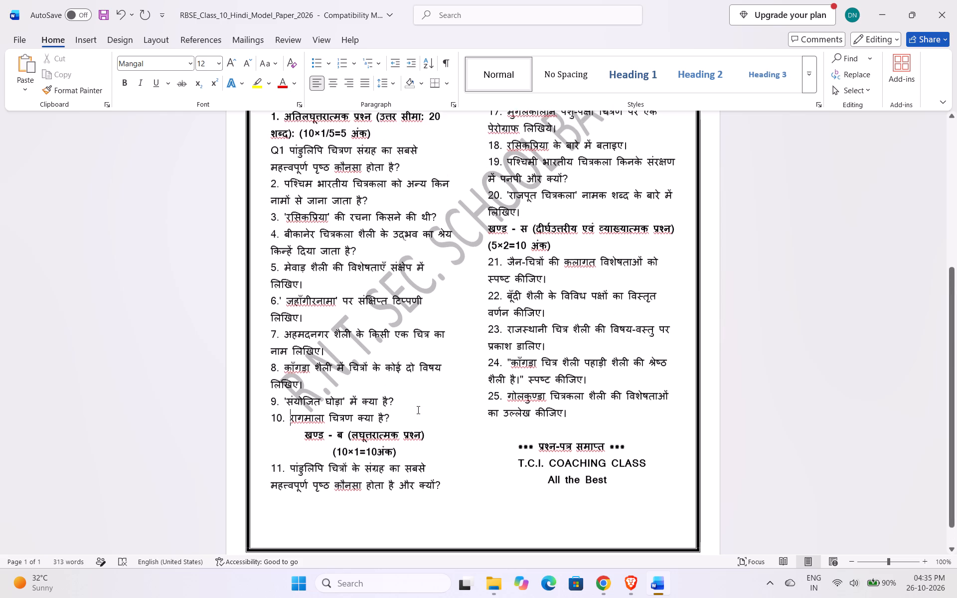
key(ctrl+s)
Highlight the 'T.C.I. CLASSES BARAN' title line in light gray.
scroll(571, 422, up, 1)
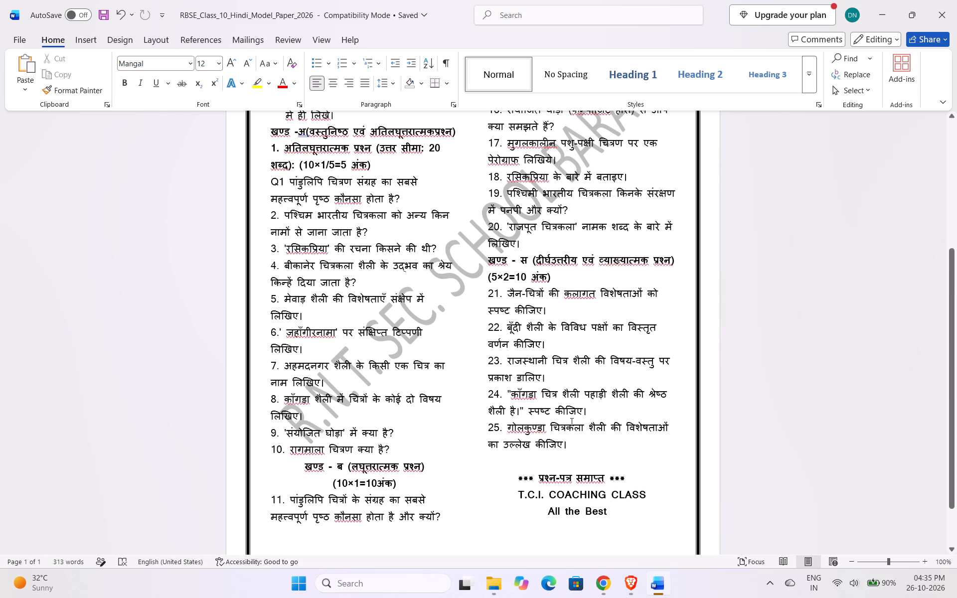
scroll(574, 442, up, 9)
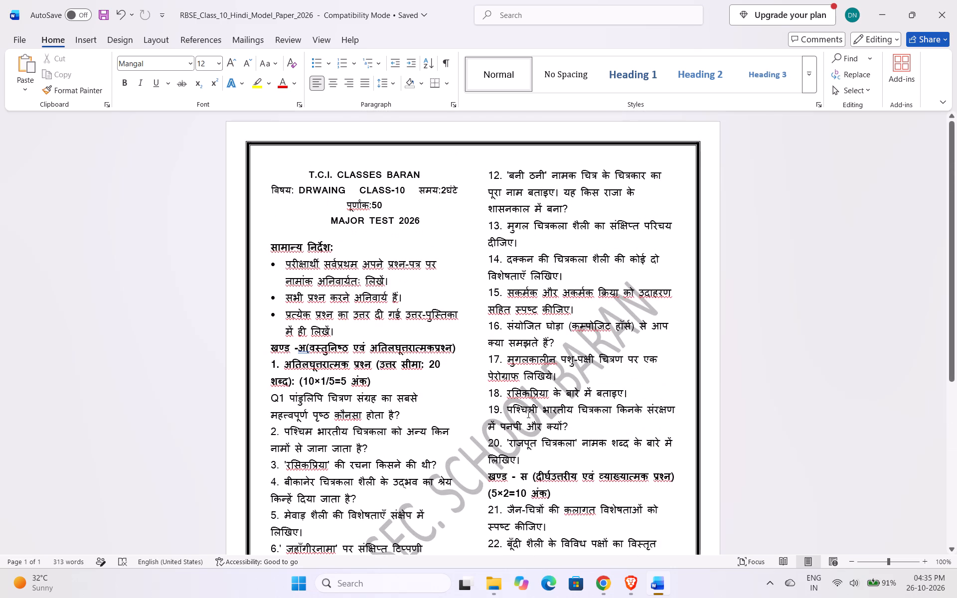
drag(424, 173, 308, 174)
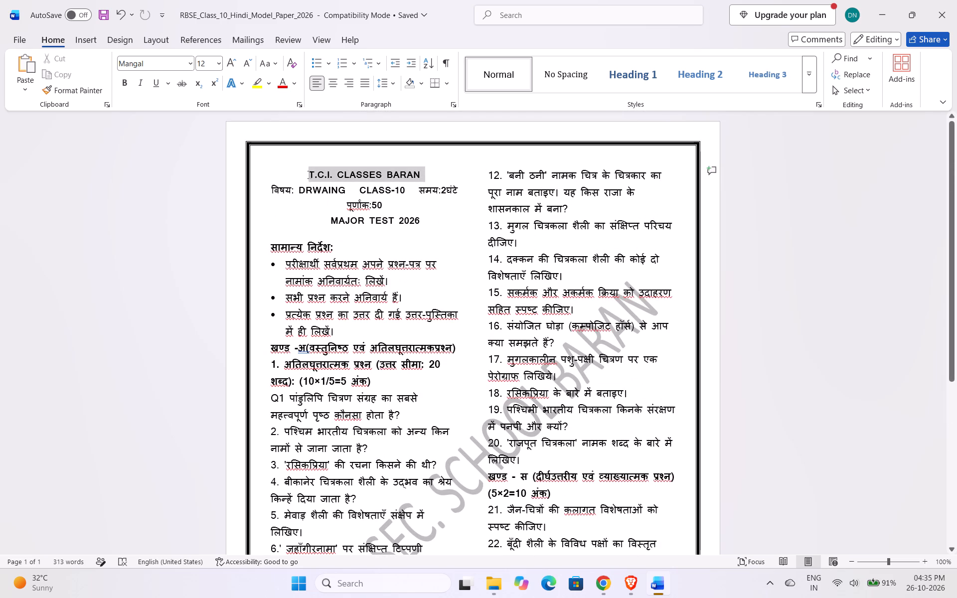
drag(308, 174, 308, 174)
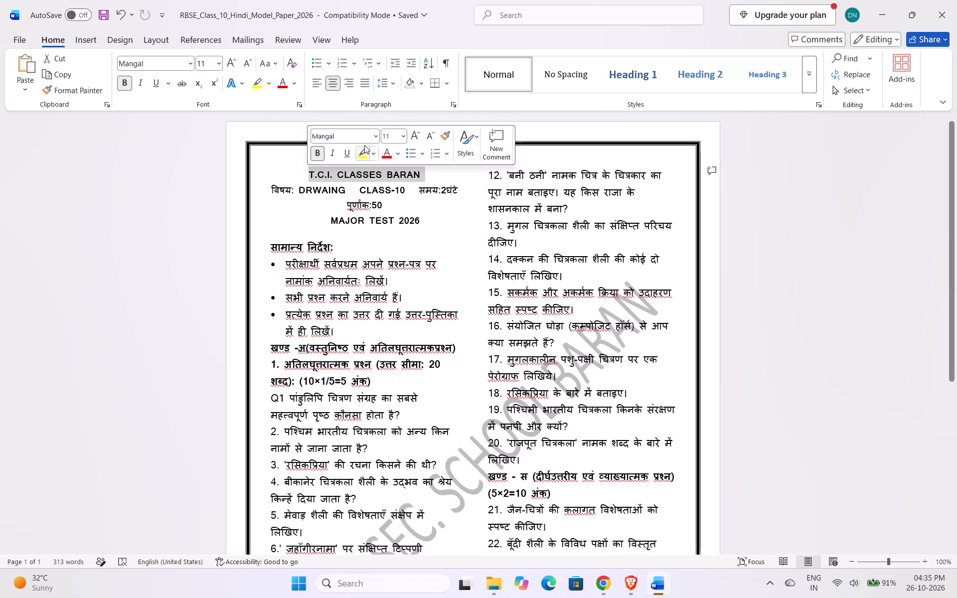
click(395, 157)
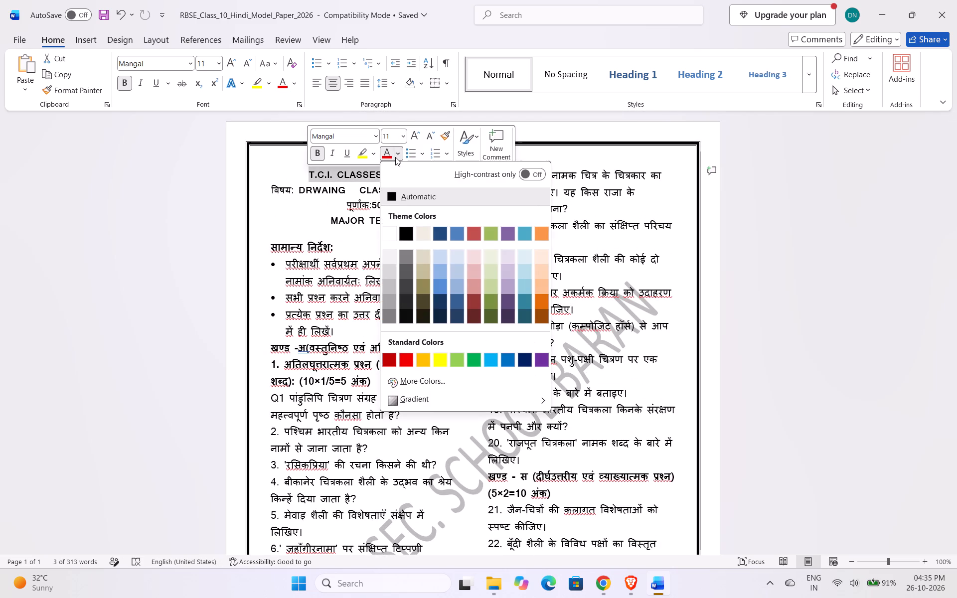
click(372, 154)
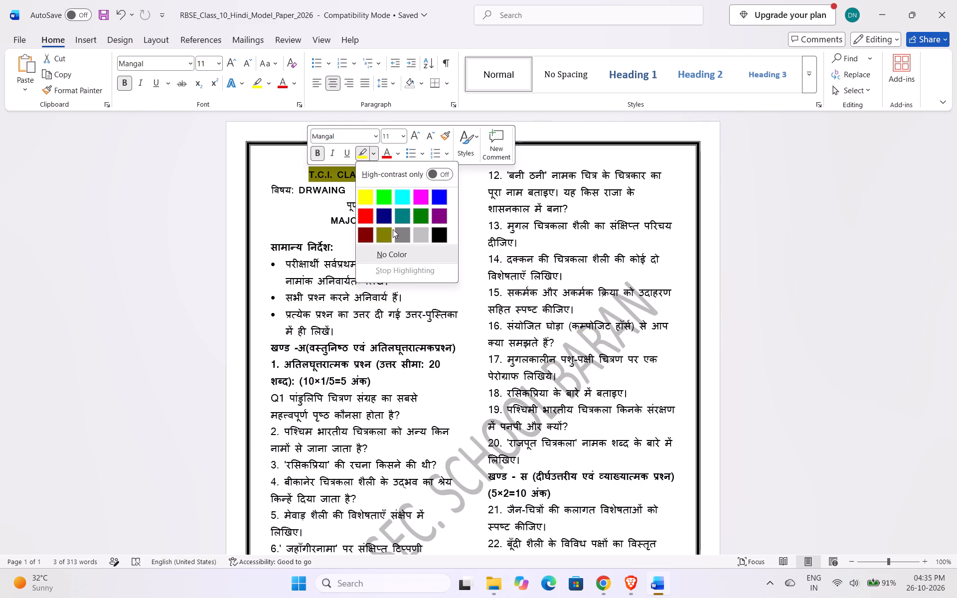
click(420, 231)
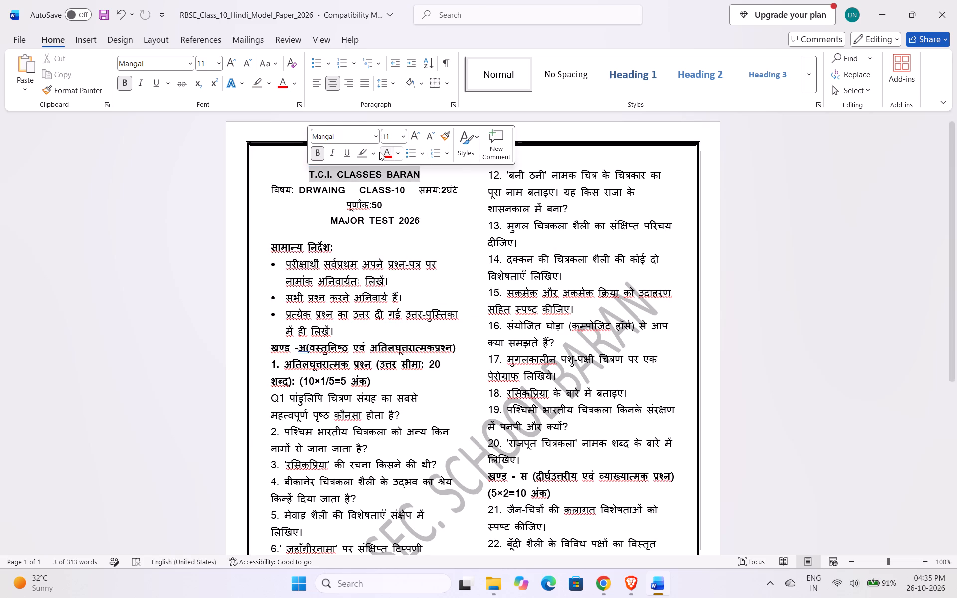
Set the font size of the 'T.C.I. CLASSES BARAN' title to 16.
click(401, 138)
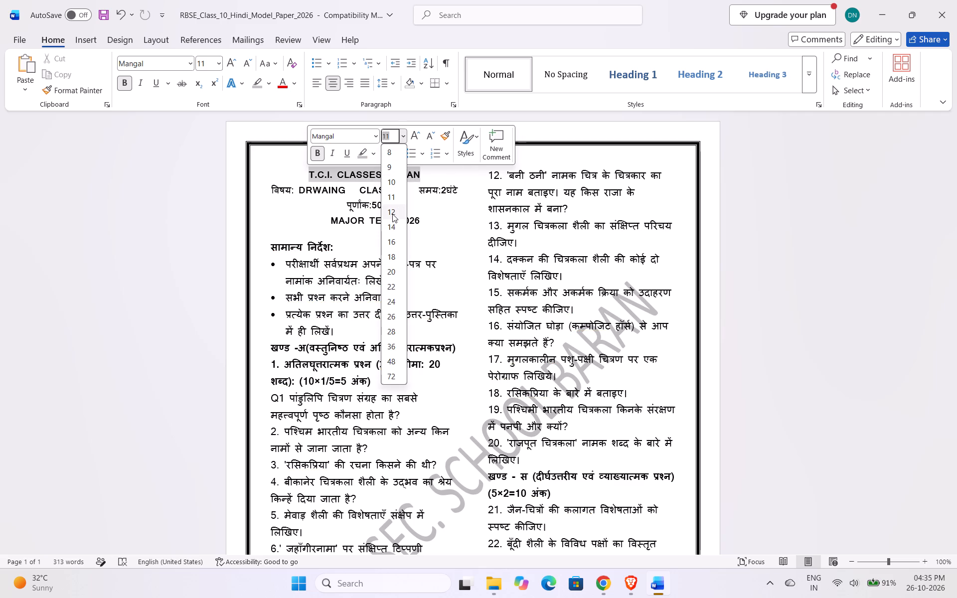
click(264, 210)
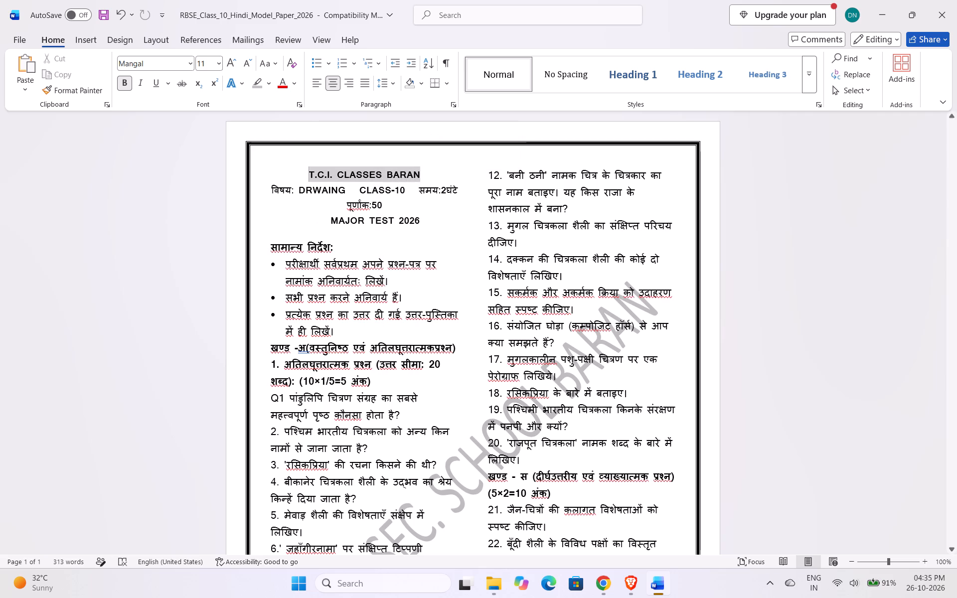
drag(430, 172, 309, 175)
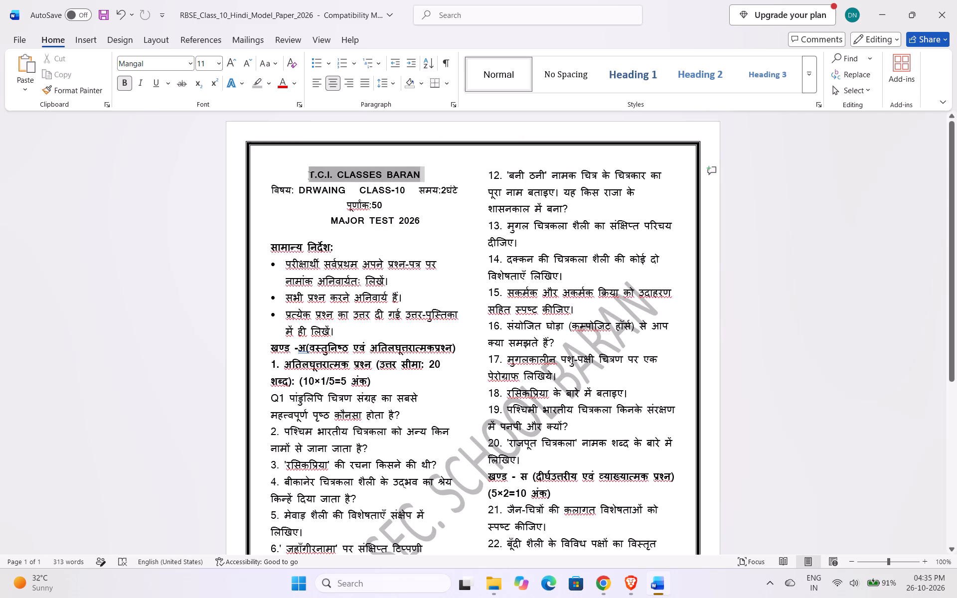
drag(309, 175, 305, 175)
click(400, 138)
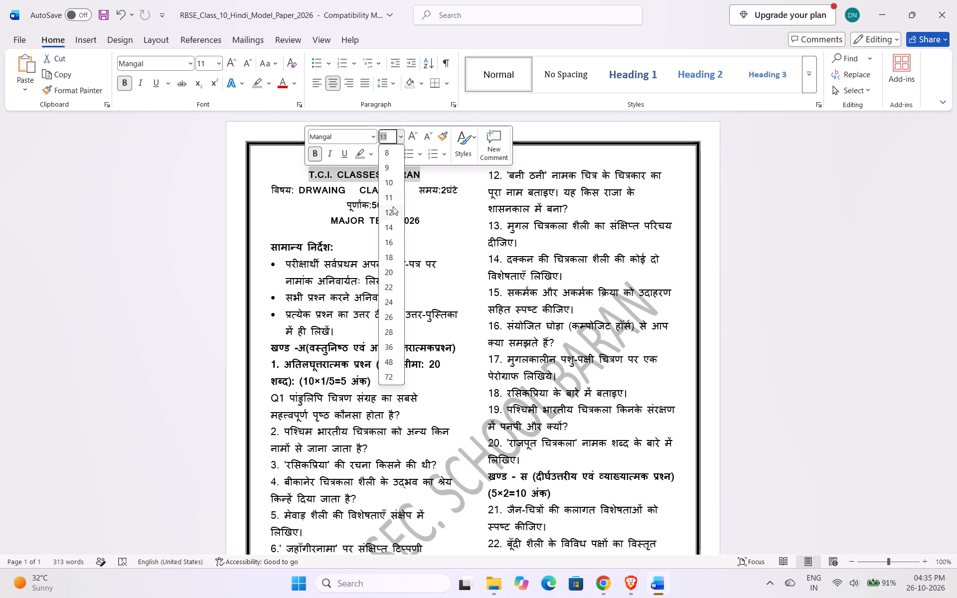
click(392, 235)
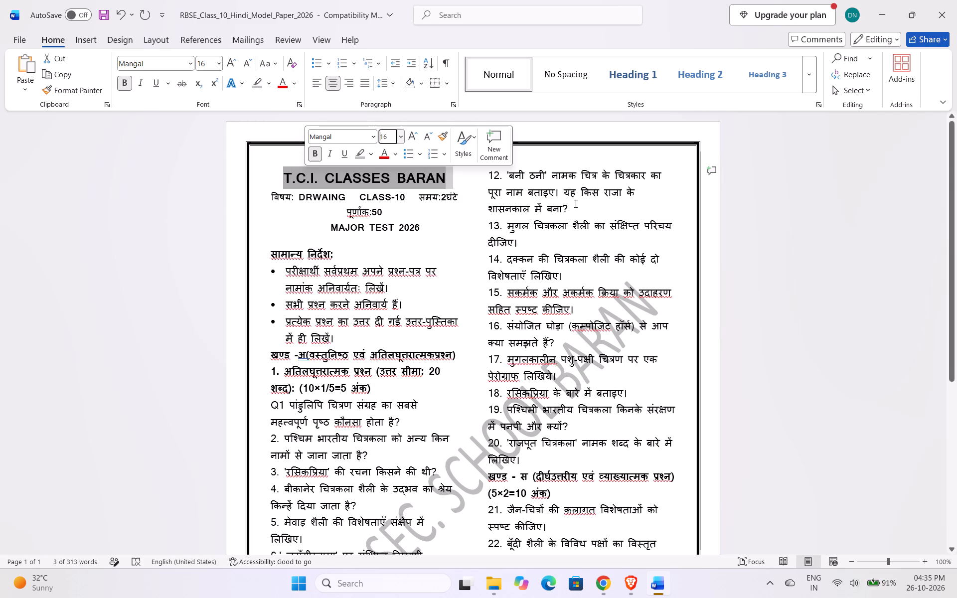
Change the closing line 'T.C.I. COACHING CLASS' at the end of the paper to 'T.C.I. CLASSES'.
scroll(578, 204, down, 11)
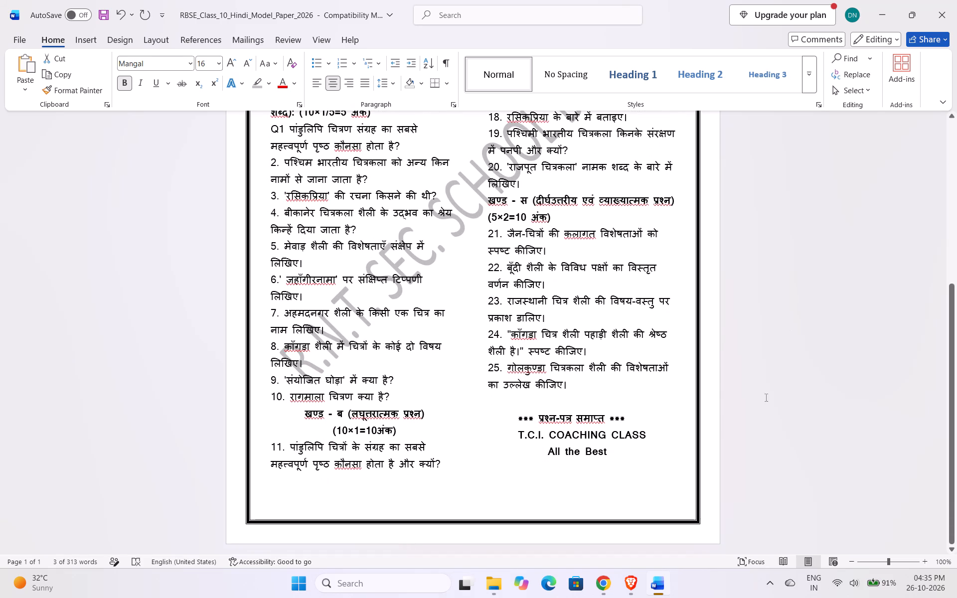
drag(611, 434, 605, 434)
drag(605, 434, 543, 435)
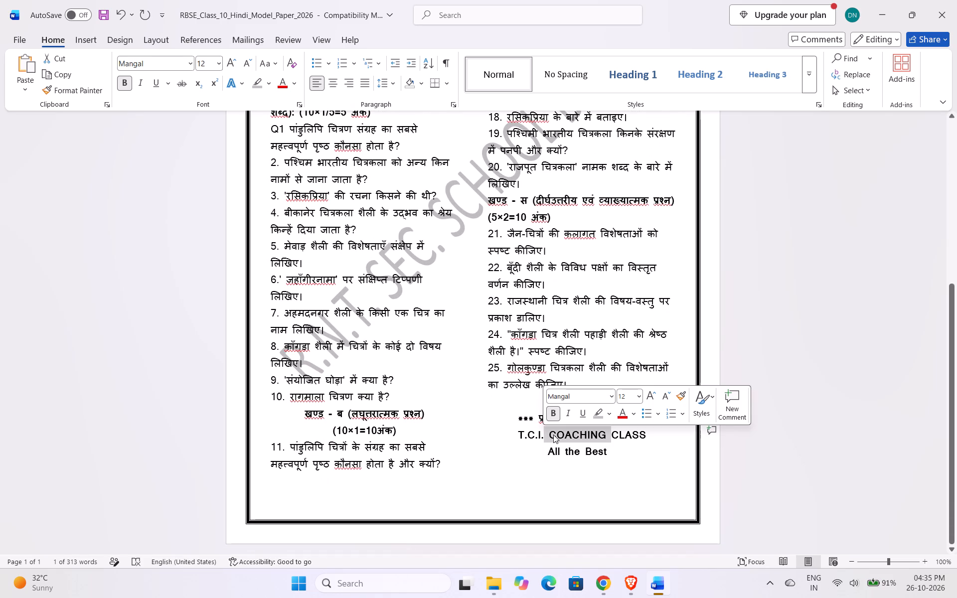
key(BackSpace)
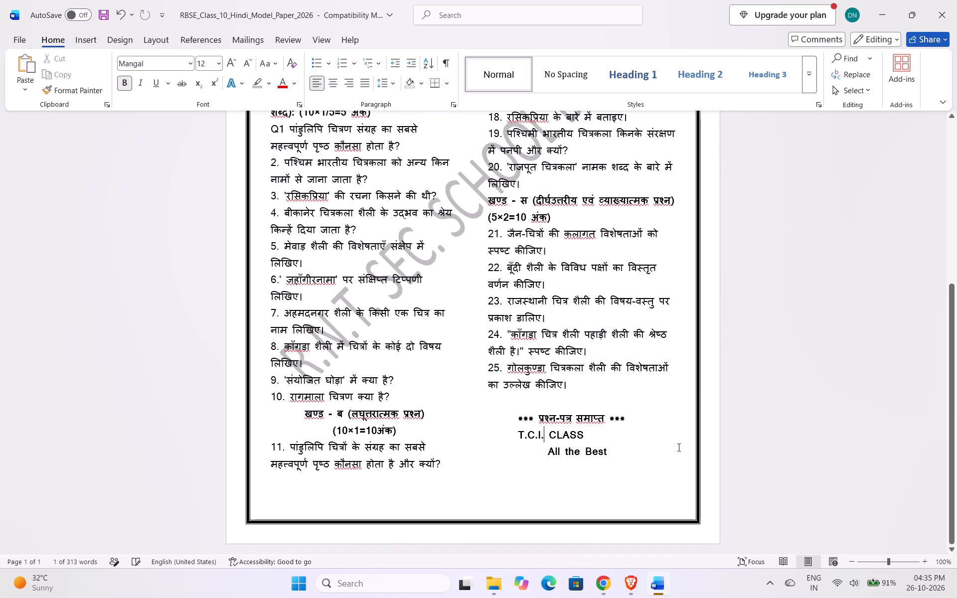
click(590, 438)
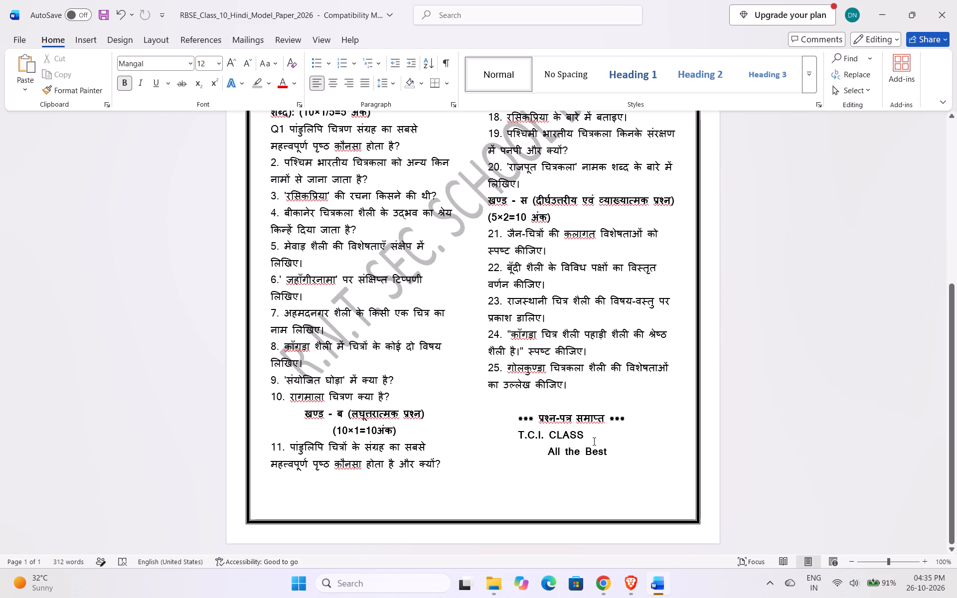
key(BackSpace)
text(ES)
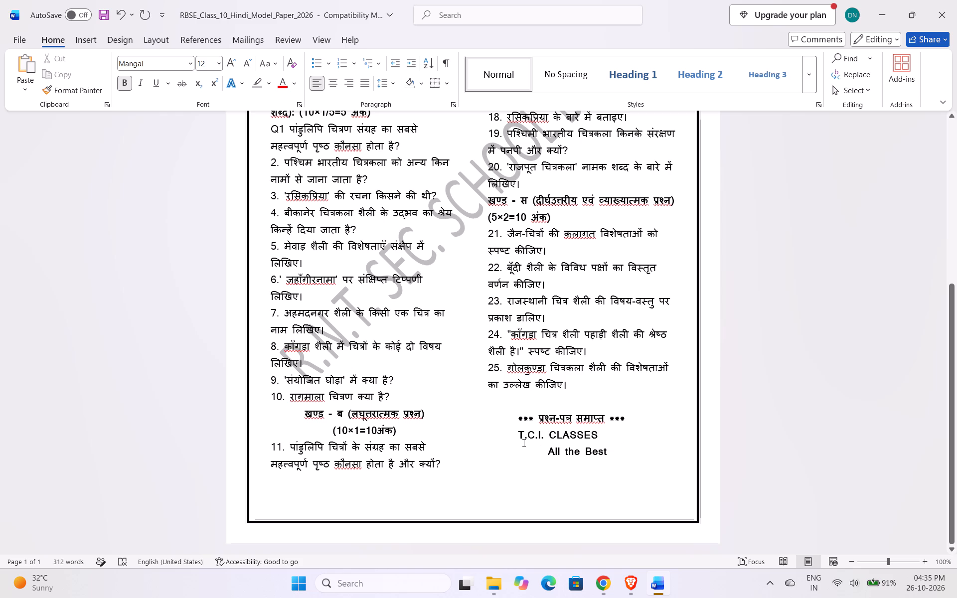
Close up the closing line to 'T.C.I.CLASSES' and indent it with five spaces to centre it above 'All the Best'.
click(519, 435)
click(550, 437)
key(BackSpace)
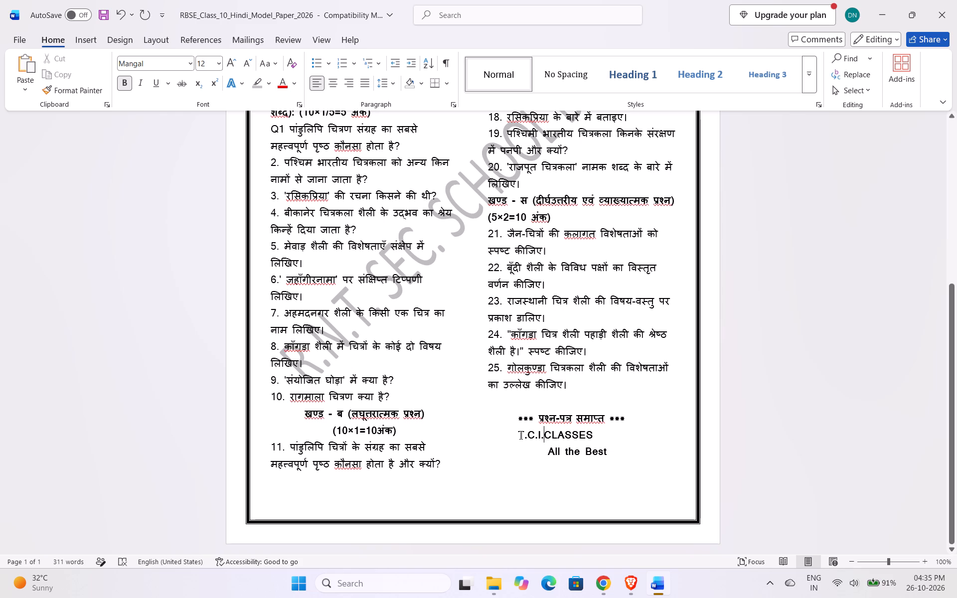
click(518, 435)
key(Tab)
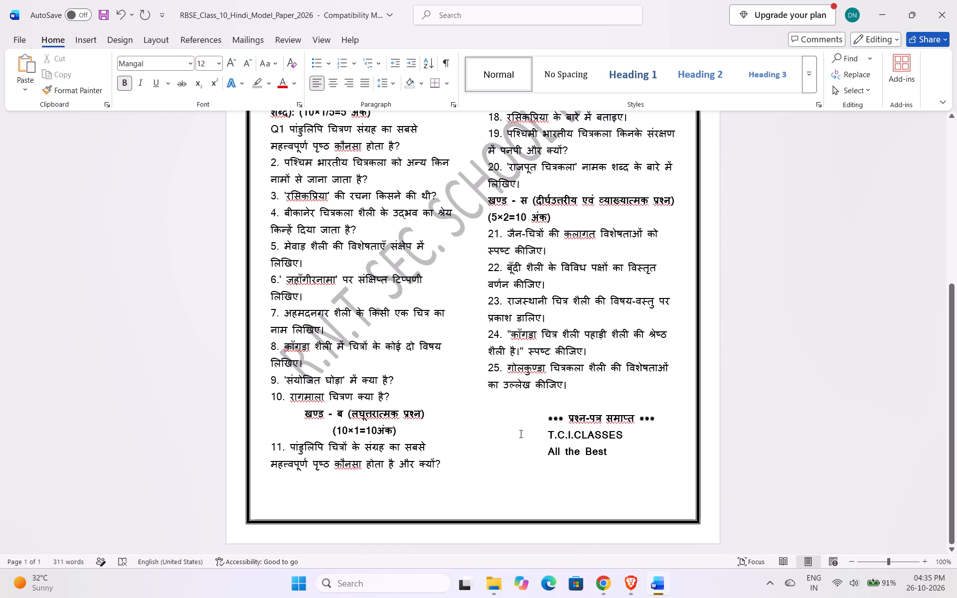
key(BackSpace)
key(space)
key(space)
key(space)
key(space)
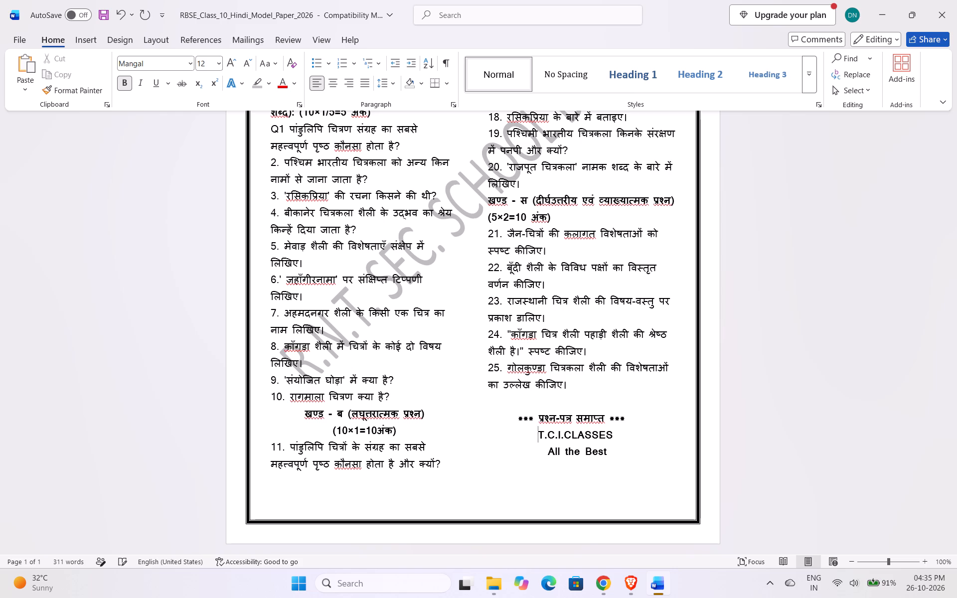
key(space)
Highlight the closing lines 'T.C.I.CLASSES' and 'All the Best' in dark gray.
drag(613, 457, 541, 432)
click(607, 410)
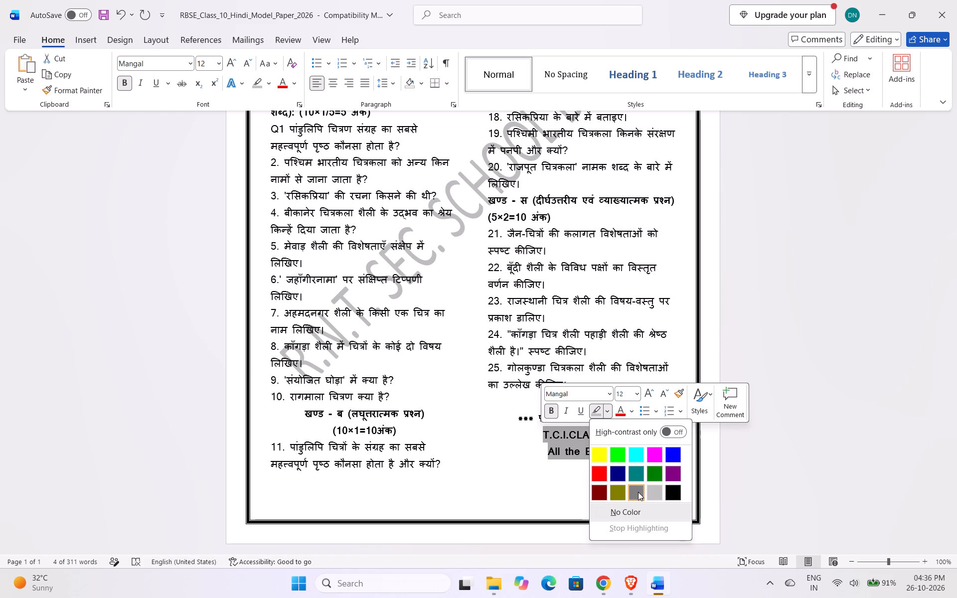
click(638, 492)
click(661, 481)
click(651, 482)
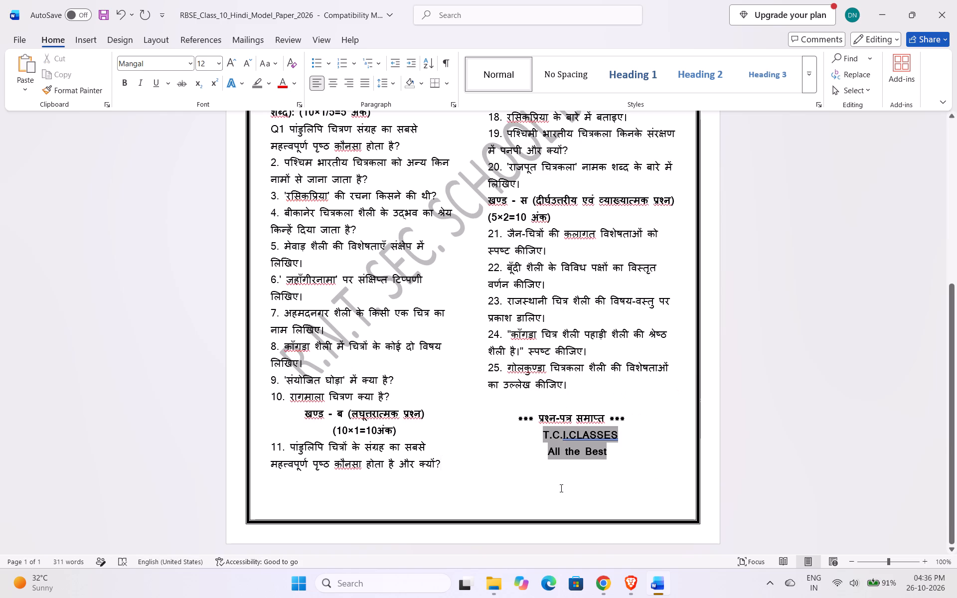
Add a space after 'T.C.I.' in the closing line so it reads 'T.C.I. CLASSES'.
click(560, 488)
click(544, 423)
click(569, 438)
key(space)
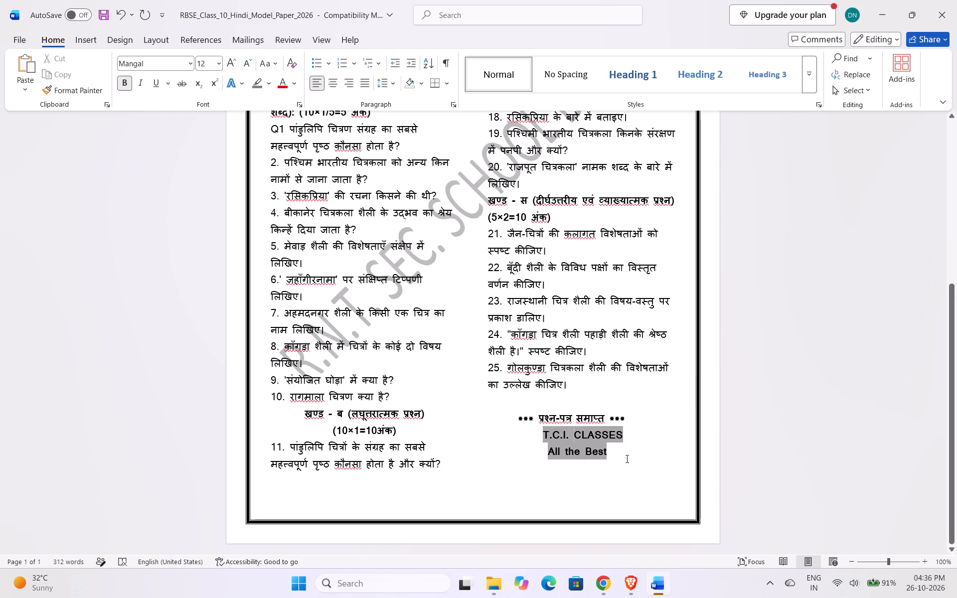
Indent the closing line 'प्रश्न-पत्र समाप्त' by two more spaces to centre it above 'T.C.I. CLASSES'.
click(514, 420)
key(space)
key(space)
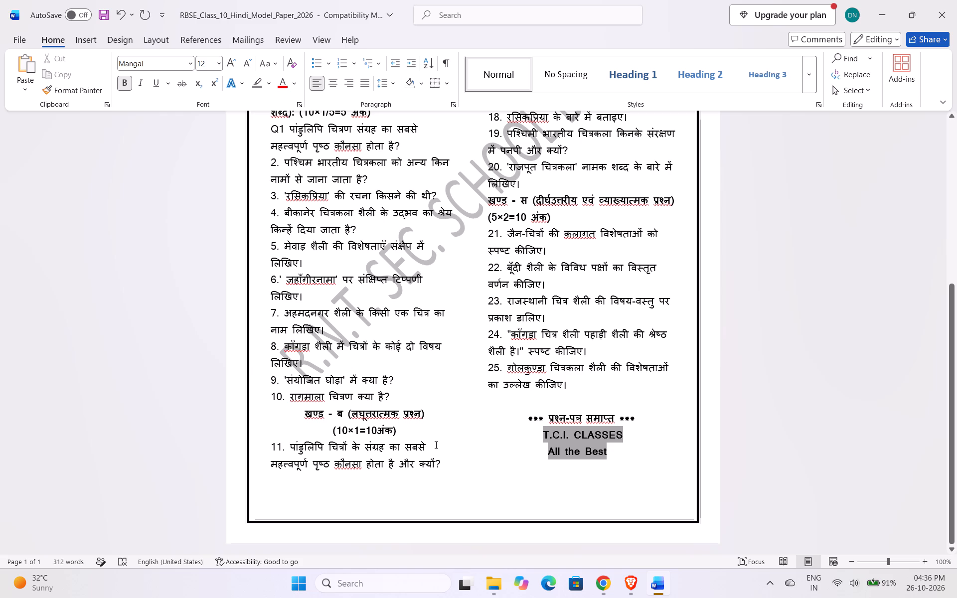
Insert one space before and one space after 'All the Best' to centre it under 'T.C.I. CLASSES'.
click(526, 454)
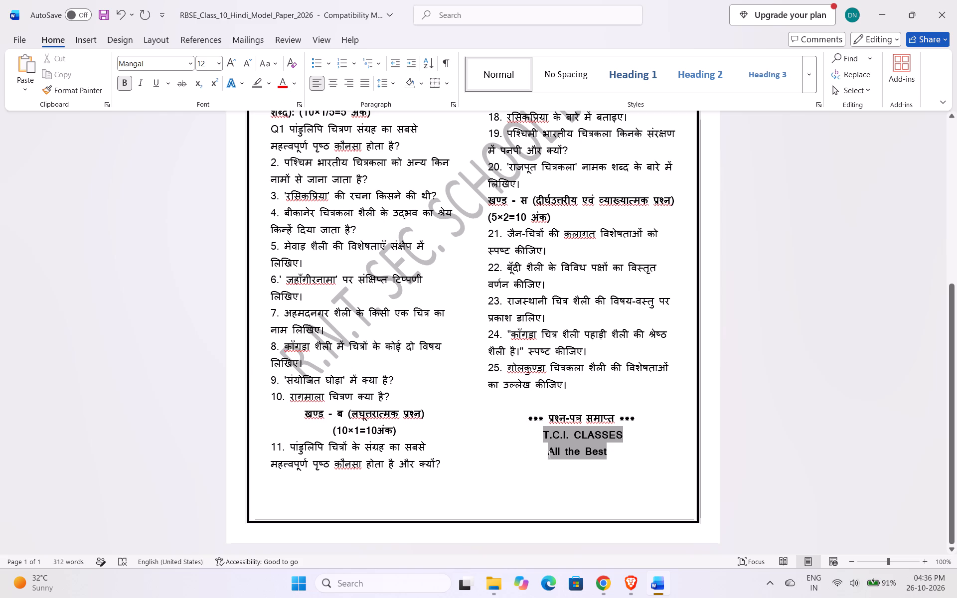
click(548, 454)
click(553, 451)
key(Left)
key(space)
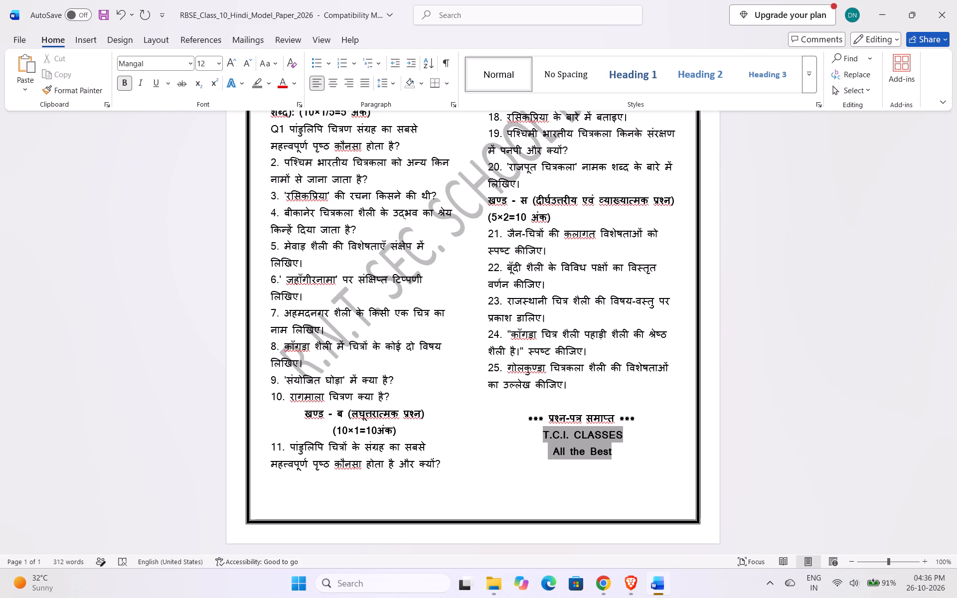
key(Right)
key(Right)
key(Right)
key(Right)
key(Right)
key(Right)
key(Right)
key(Right)
key(Right)
key(Right)
key(Right)
key(Right)
key(space)
Re-highlight the closing lines 'T.C.I. CLASSES' and 'All the Best' in light gray, and switch the highlighter off.
click(606, 472)
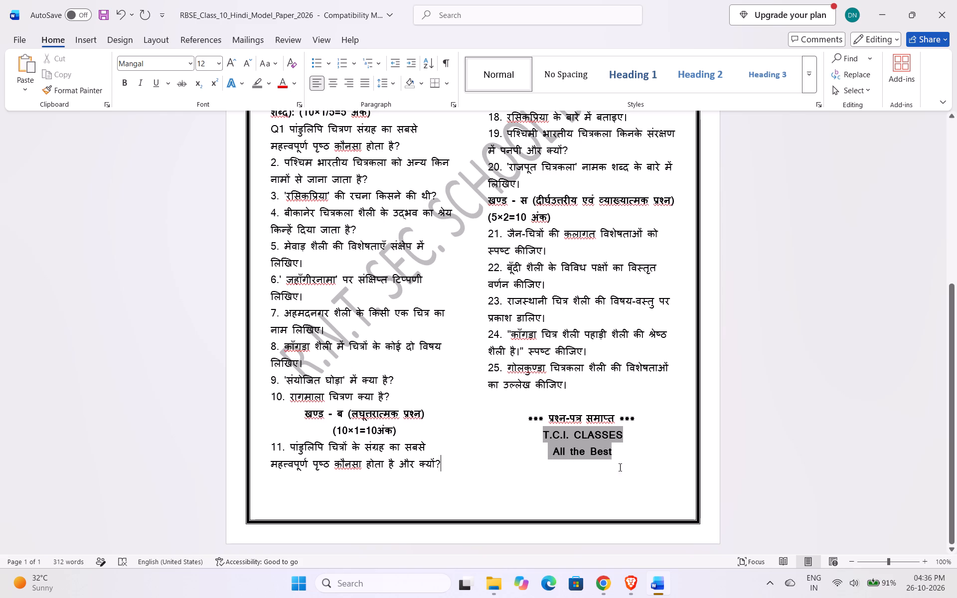
drag(625, 457, 534, 431)
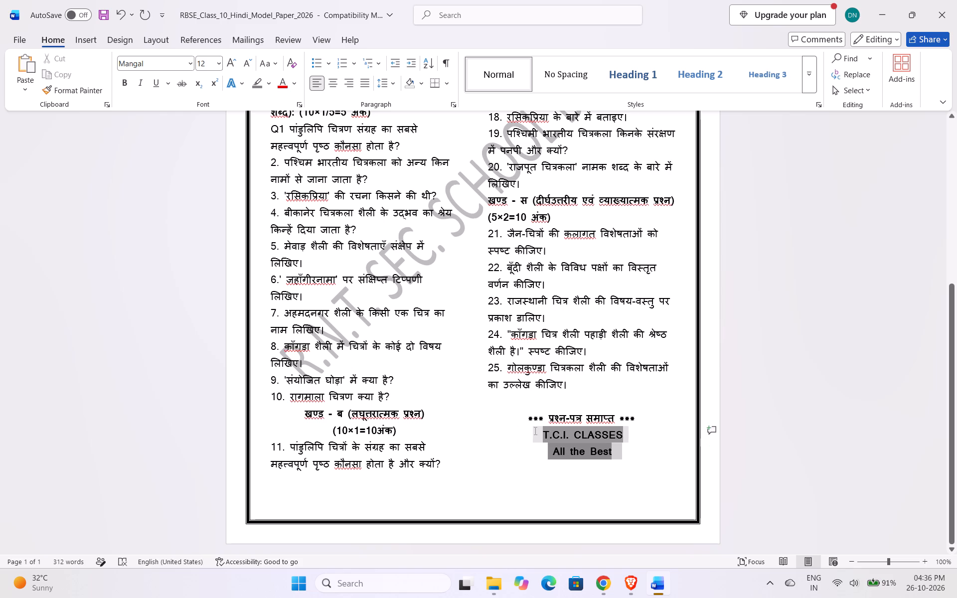
drag(534, 431, 543, 431)
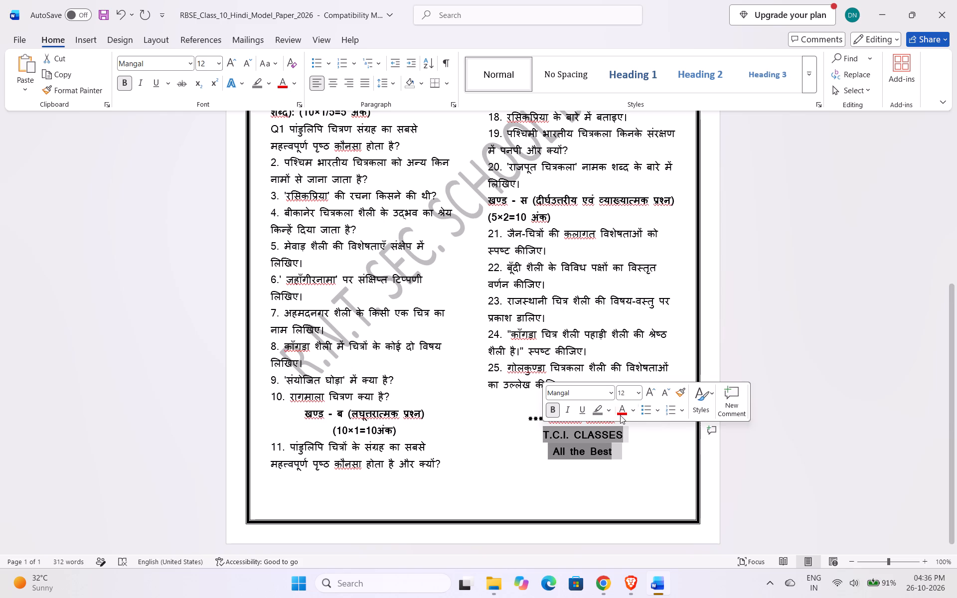
click(597, 413)
click(597, 413)
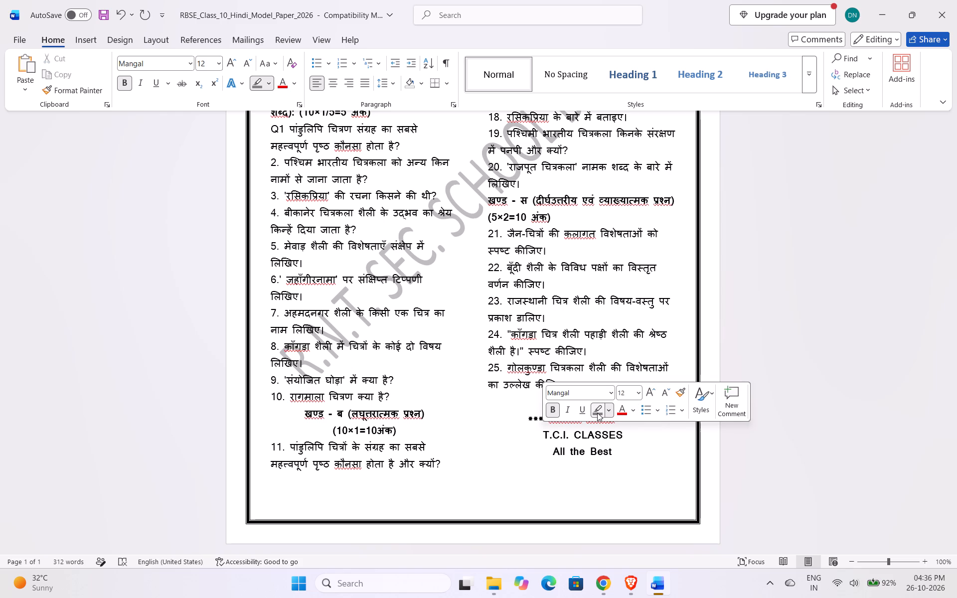
click(608, 413)
click(658, 493)
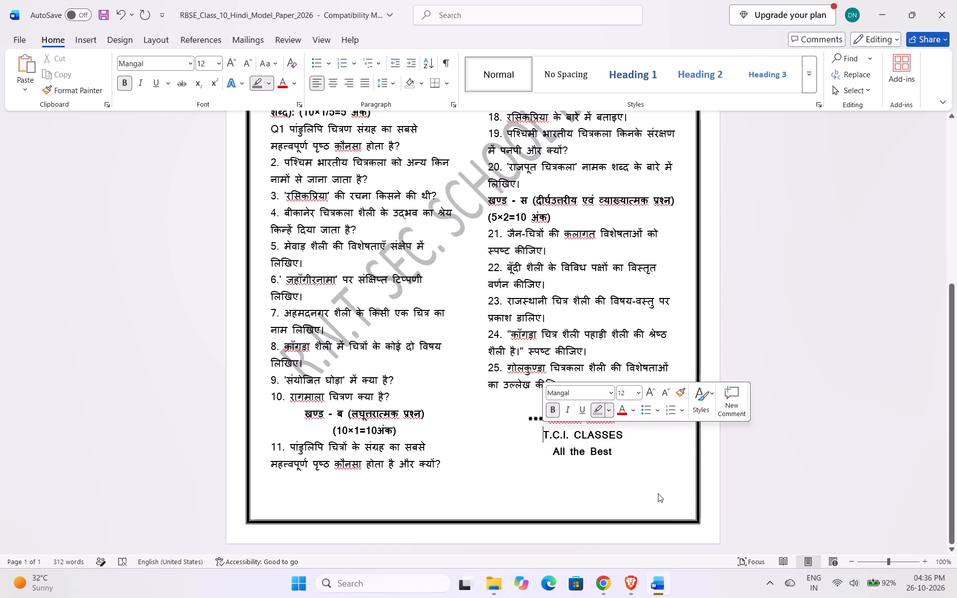
drag(635, 455, 556, 441)
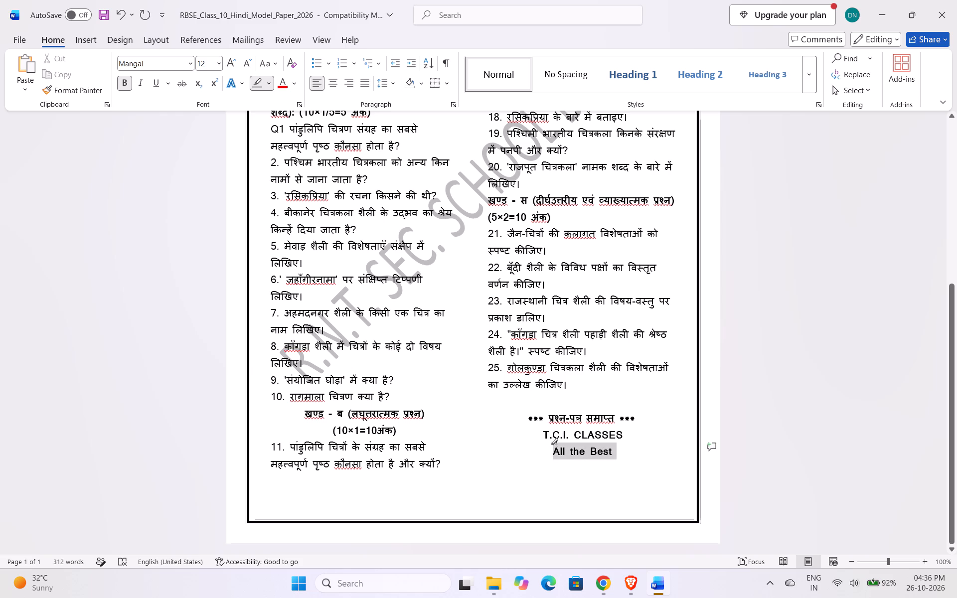
drag(556, 441, 542, 433)
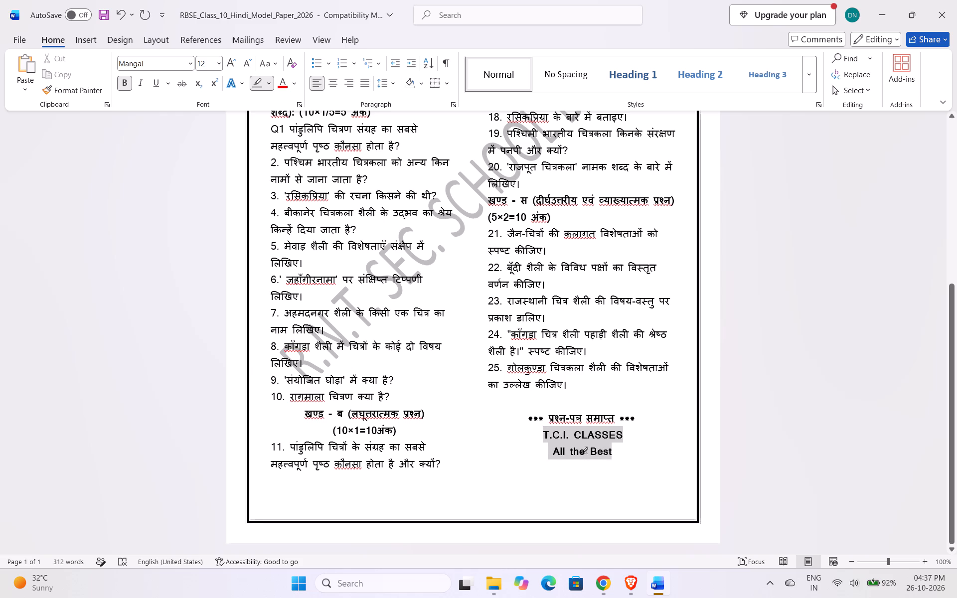
click(586, 448)
drag(624, 451, 603, 451)
drag(630, 450, 547, 433)
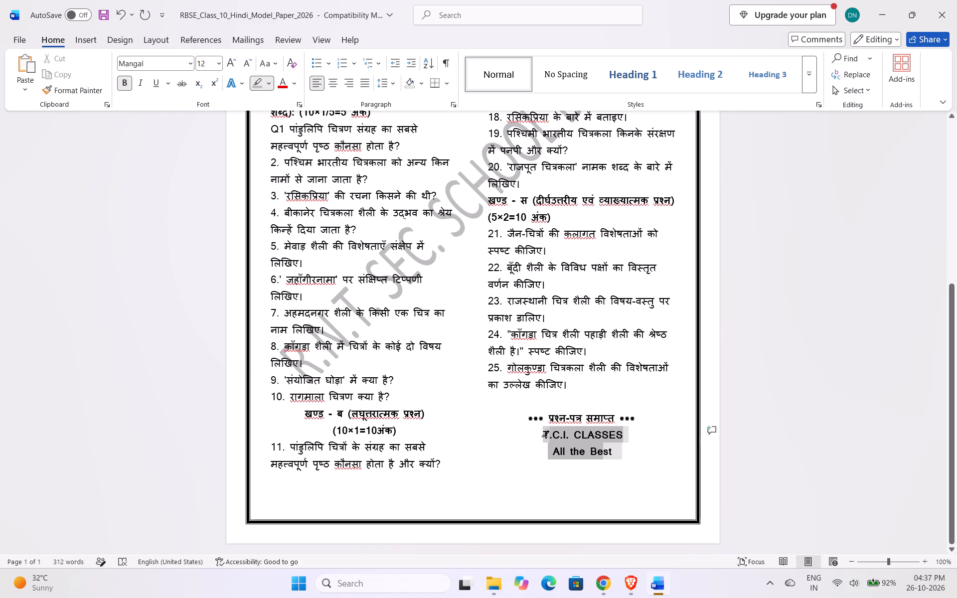
drag(547, 433, 543, 433)
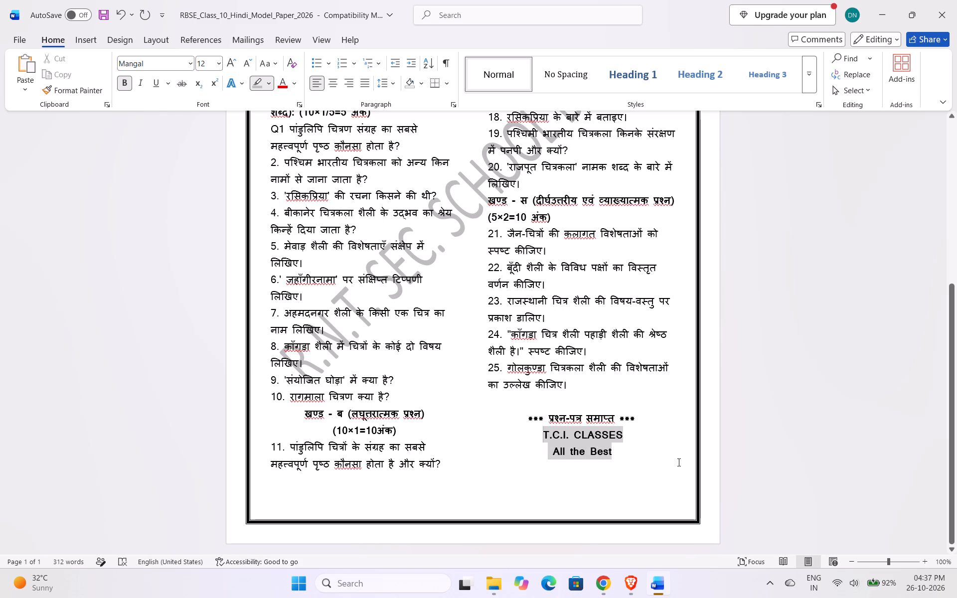
scroll(691, 412, up, 10)
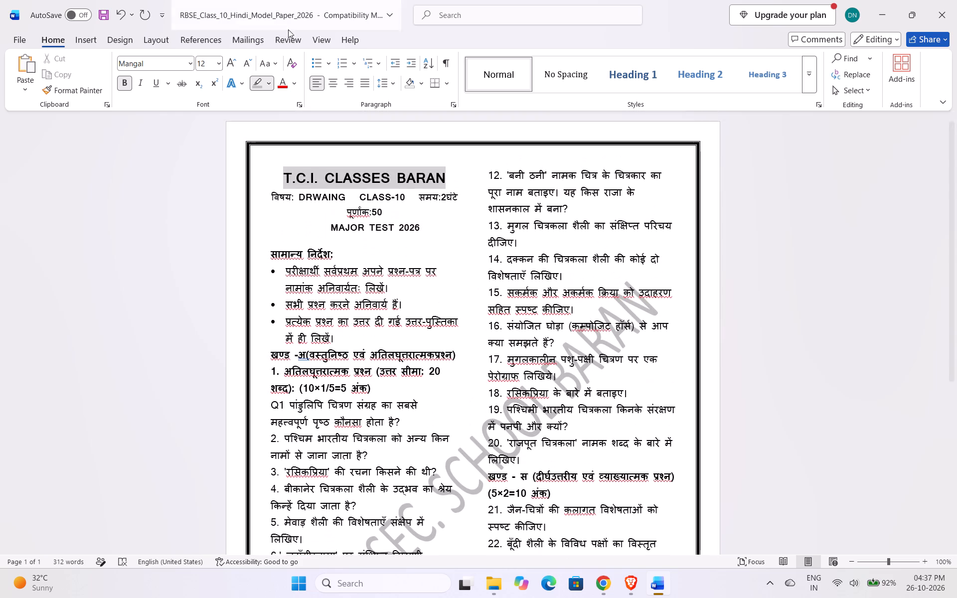
click(262, 86)
Set the 'R.N.T. SEC. SCHOOL BARAN' text watermark's colour to light gray, turn off its semitransparent option, and apply it.
scroll(701, 359, down, 5)
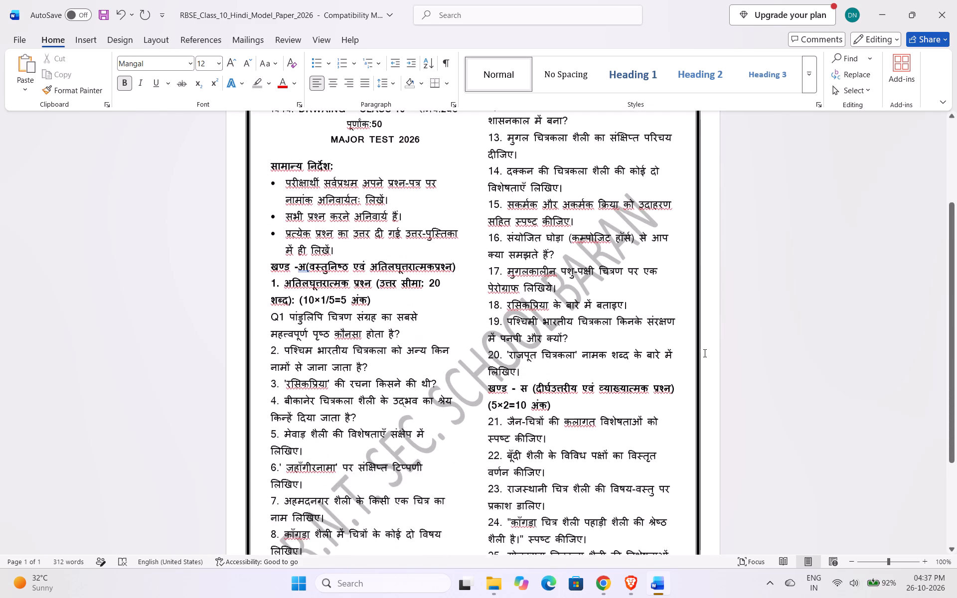
scroll(704, 353, up, 5)
scroll(704, 353, down, 5)
scroll(704, 353, up, 5)
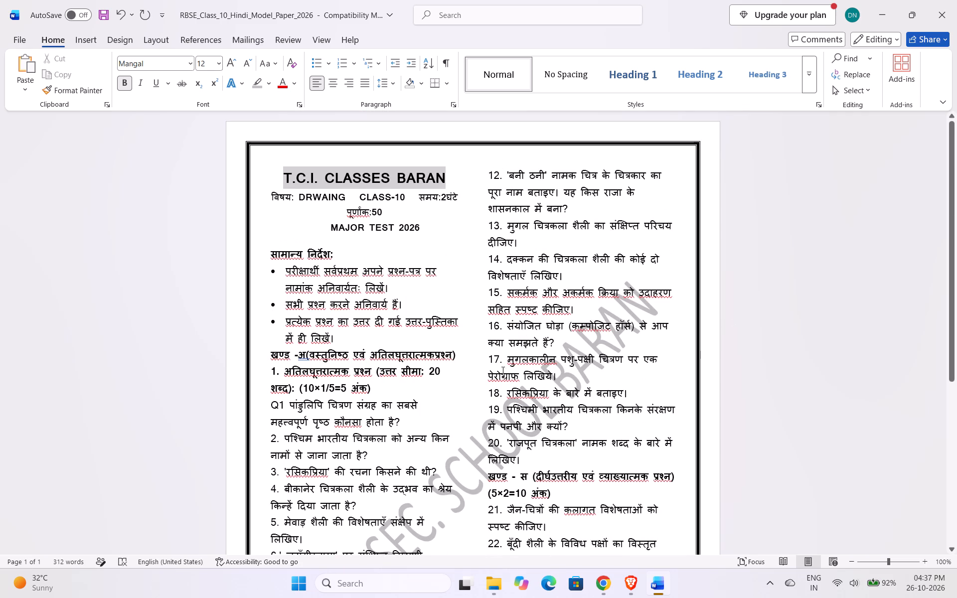
scroll(388, 316, up, 5)
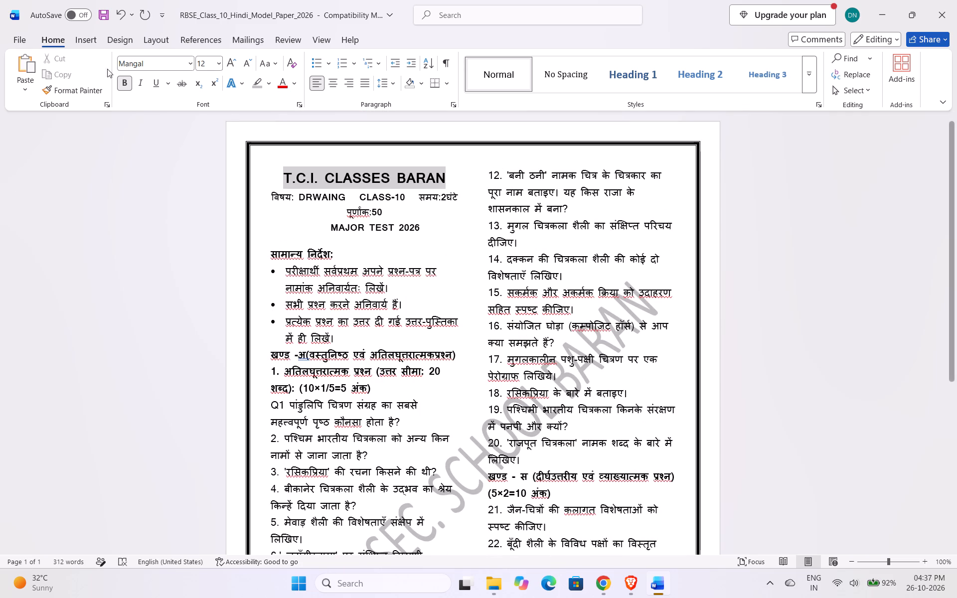
click(94, 39)
click(110, 39)
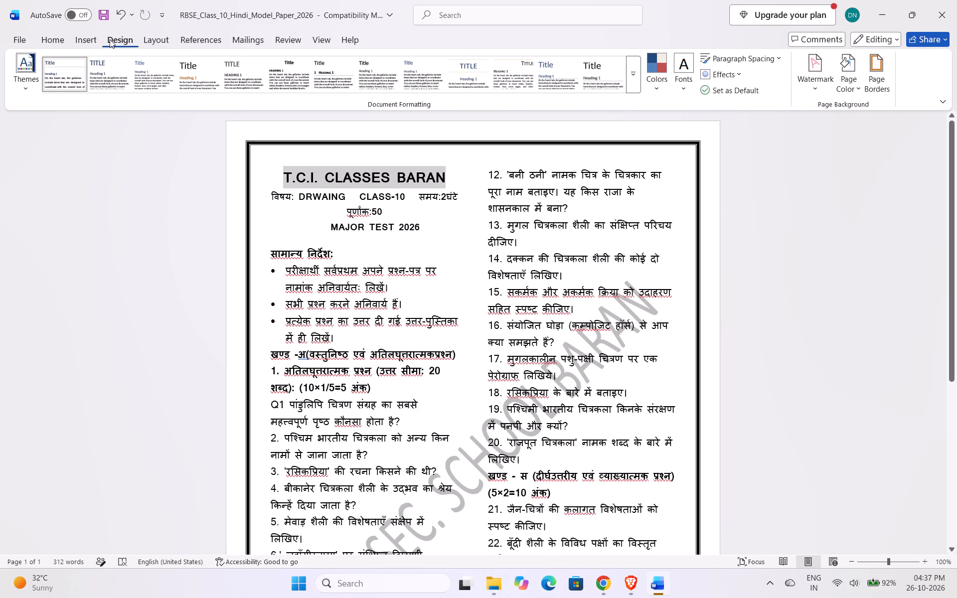
click(824, 75)
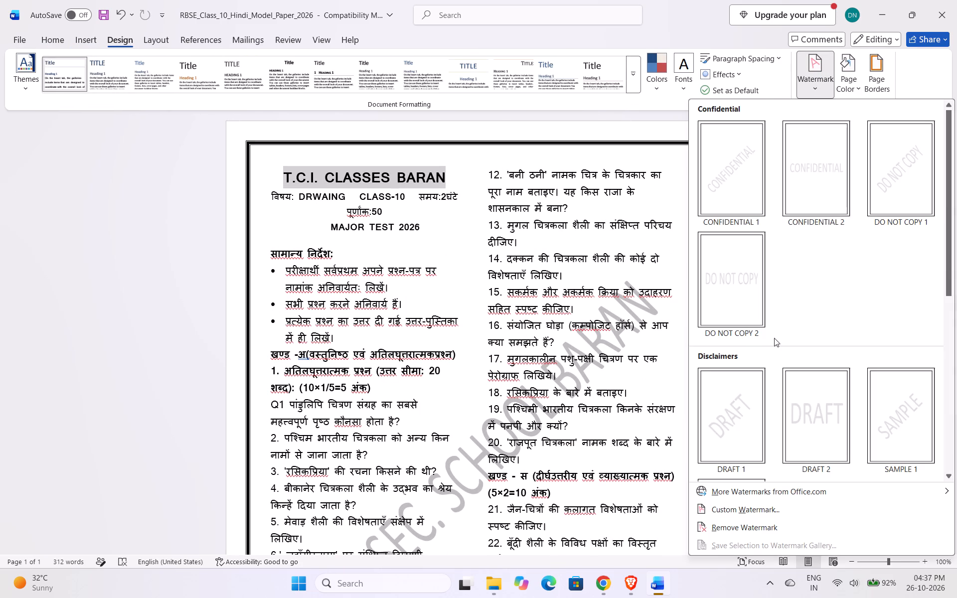
scroll(783, 362, down, 4)
click(735, 503)
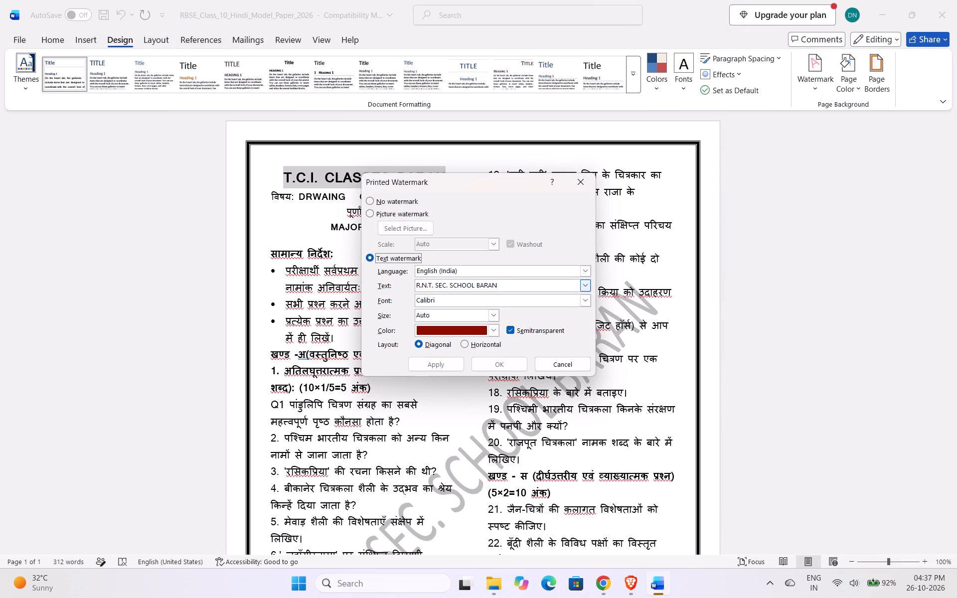
click(488, 335)
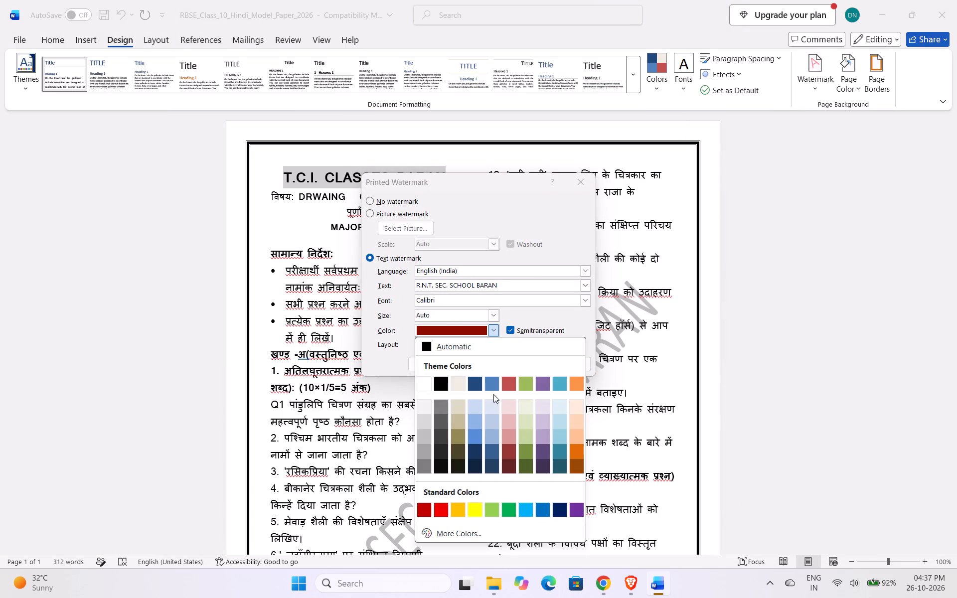
click(421, 434)
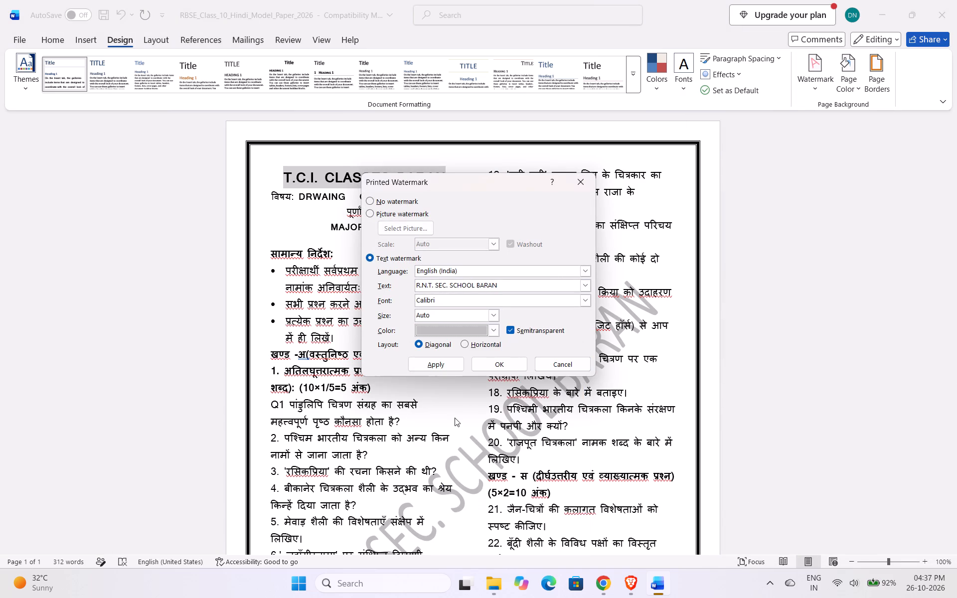
click(450, 366)
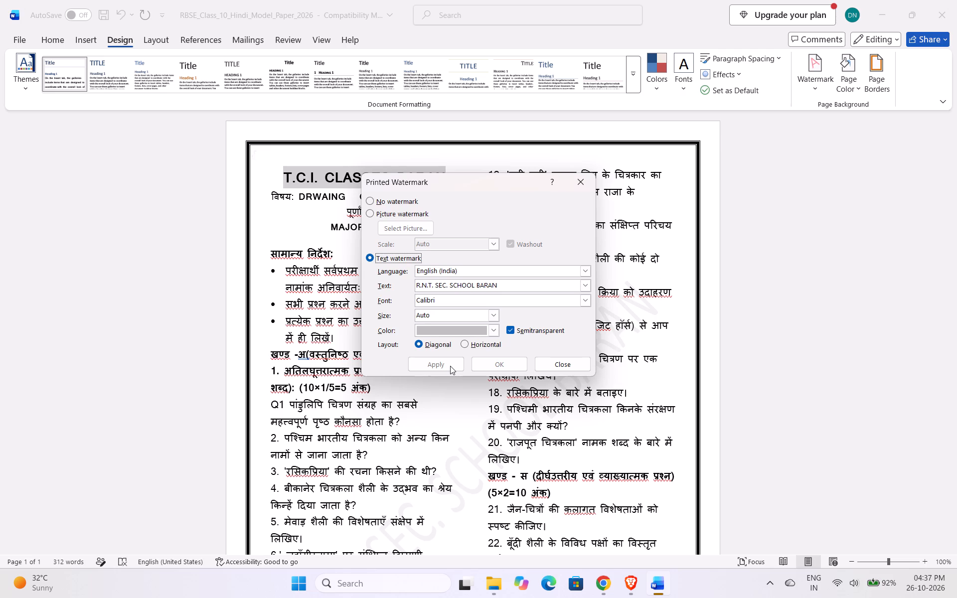
click(518, 331)
click(449, 361)
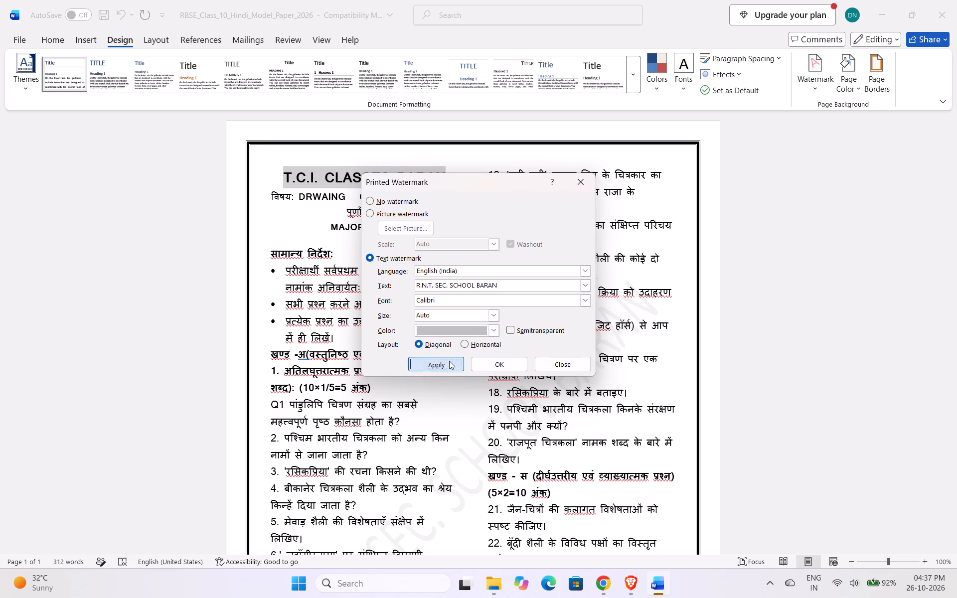
scroll(507, 378, down, 5)
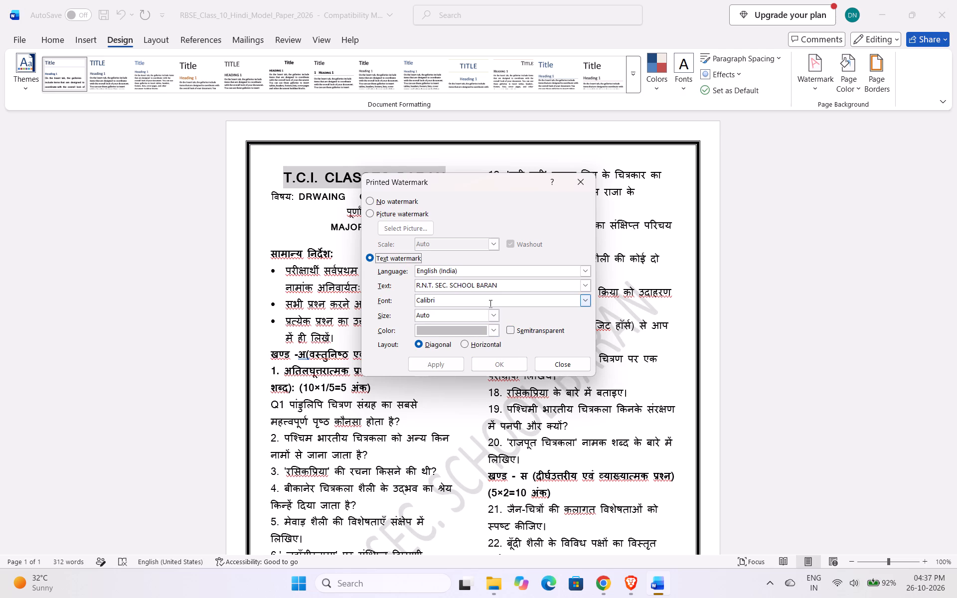
click(560, 364)
Save the document.
scroll(573, 365, down, 6)
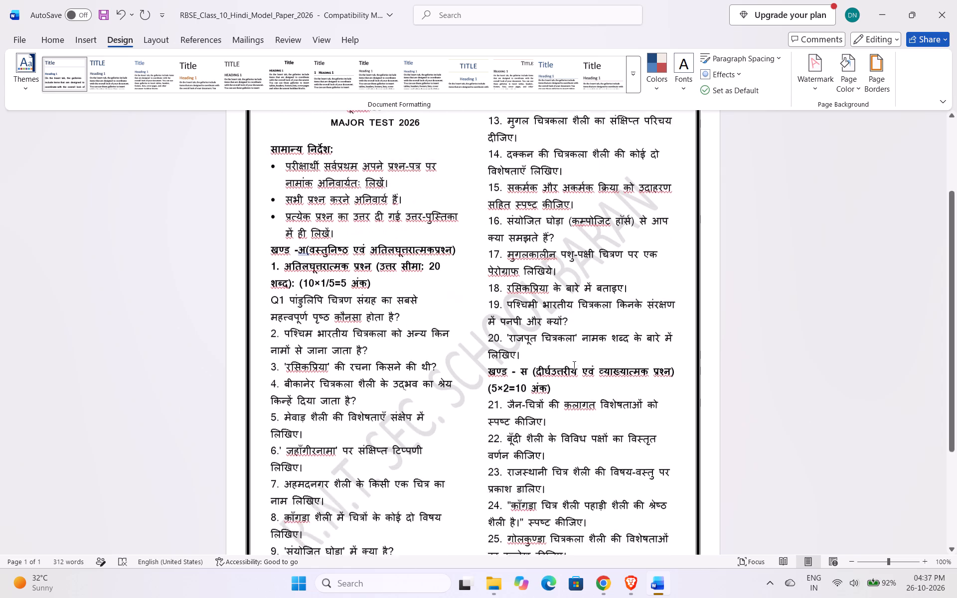
scroll(573, 365, down, 2)
scroll(573, 365, up, 3)
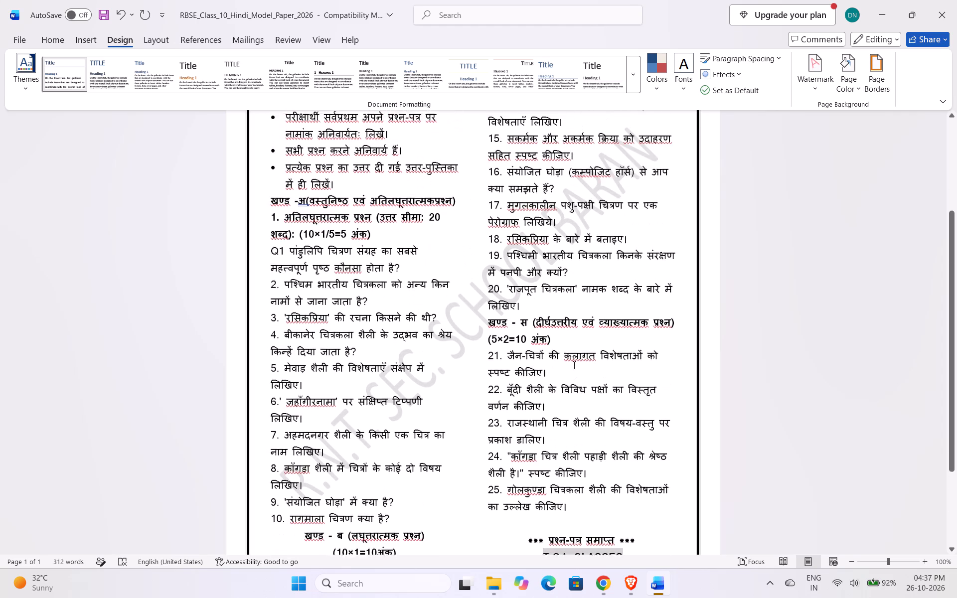
scroll(573, 365, up, 7)
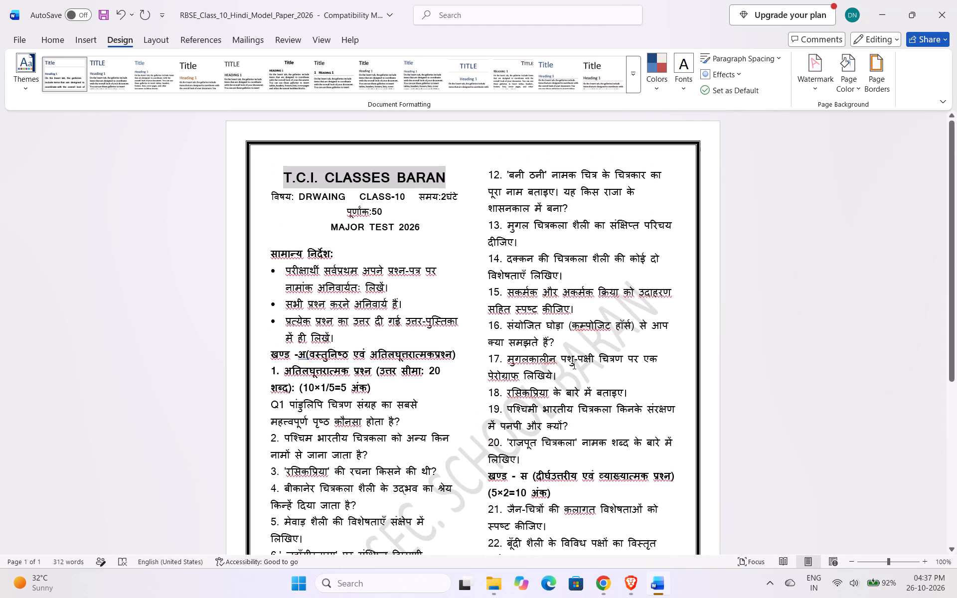
key(ctrl+s)
key(ctrl+s)
key(ctrl+s)
key(ctrl+s)
key(ctrl+s)
key(ctrl+s)
key(ctrl+s)
key(ctrl+s)
key(ctrl+s)
key(ctrl+s)
key(ctrl+s)
key(ctrl+s)
key(ctrl+s)
key(ctrl+s)
key(ctrl+s)
key(ctrl+s)
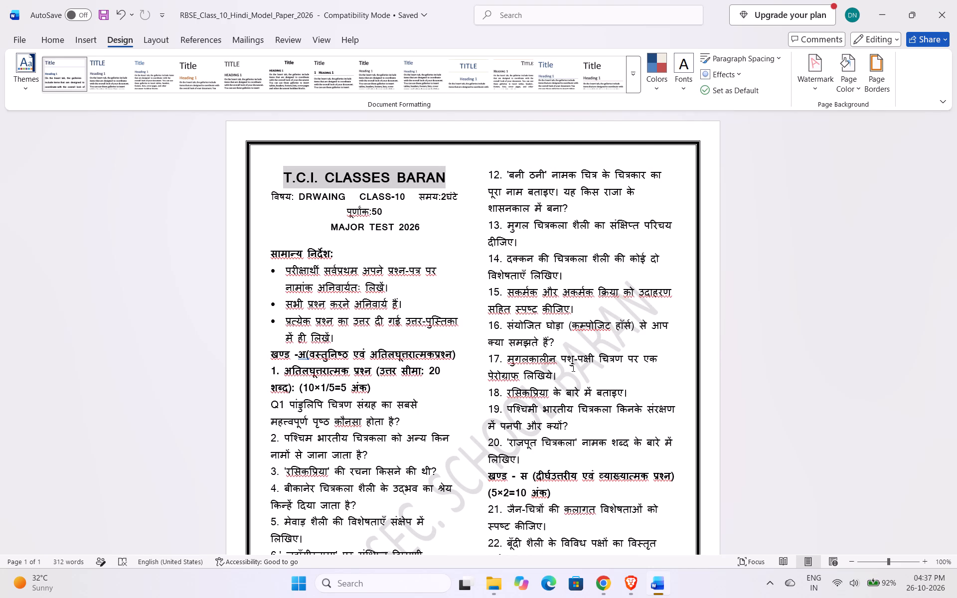
Apply the two-column layout preset to the question paper's text.
scroll(698, 593, down, 8)
scroll(376, 204, down, 5)
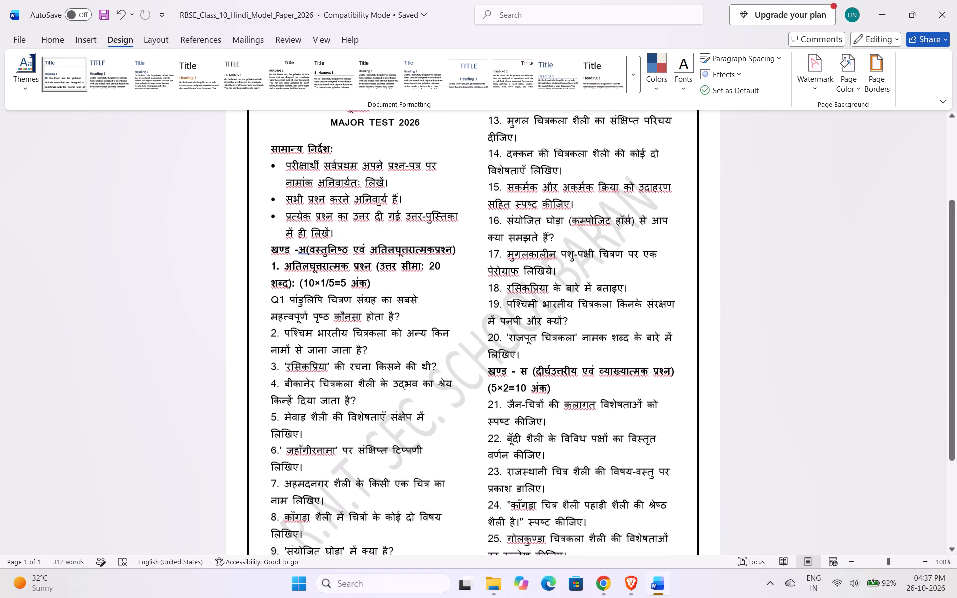
click(99, 37)
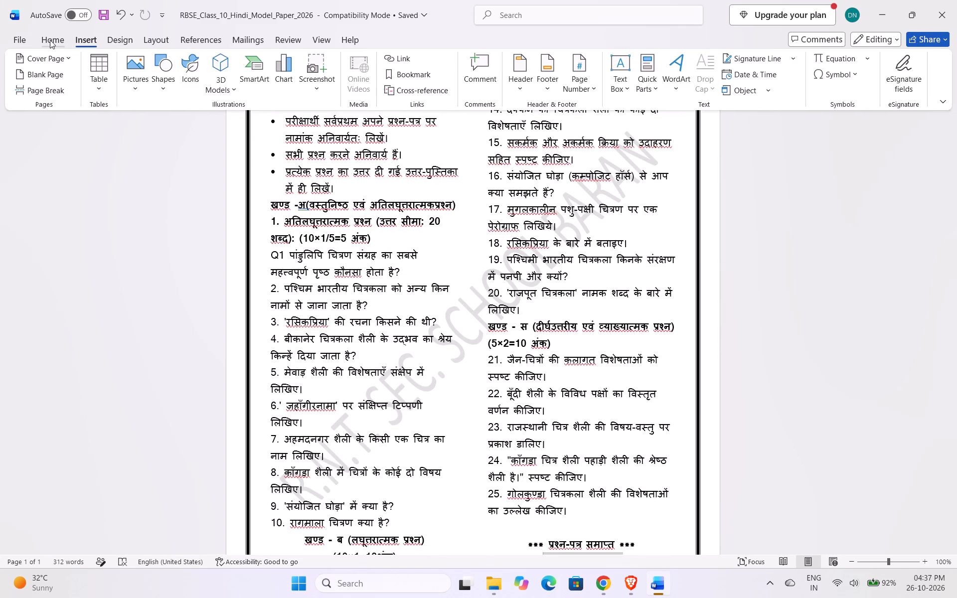
click(145, 43)
click(126, 86)
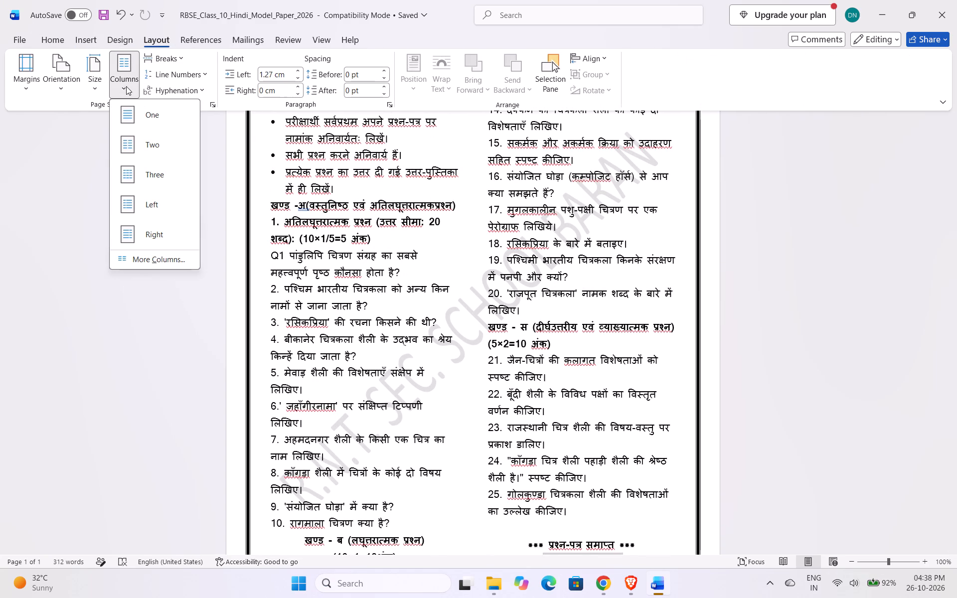
click(135, 144)
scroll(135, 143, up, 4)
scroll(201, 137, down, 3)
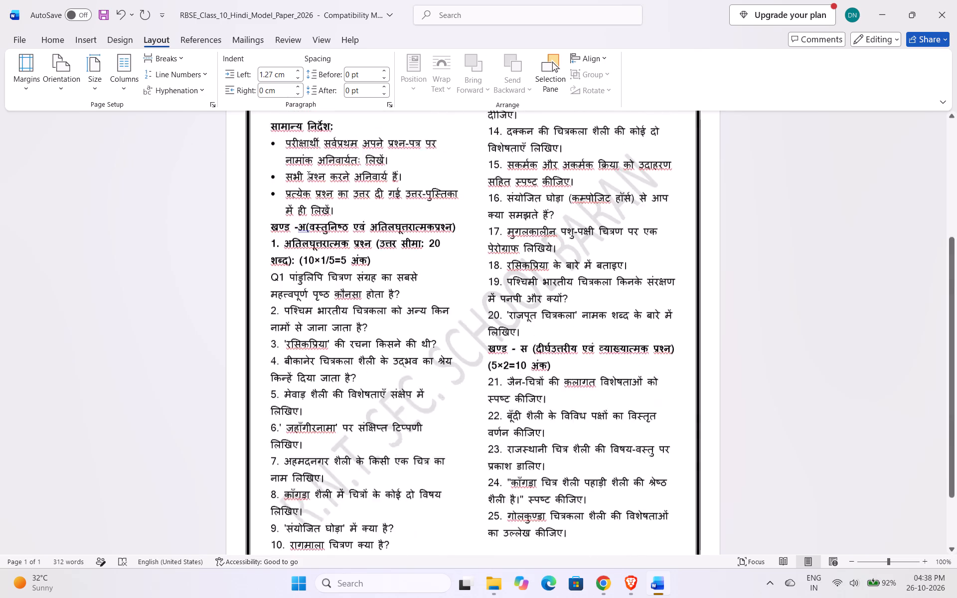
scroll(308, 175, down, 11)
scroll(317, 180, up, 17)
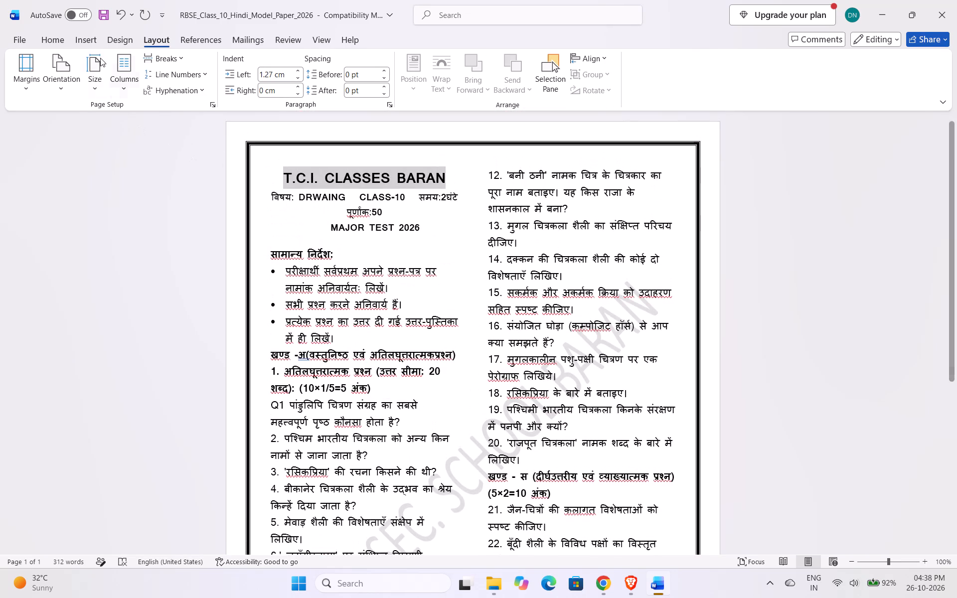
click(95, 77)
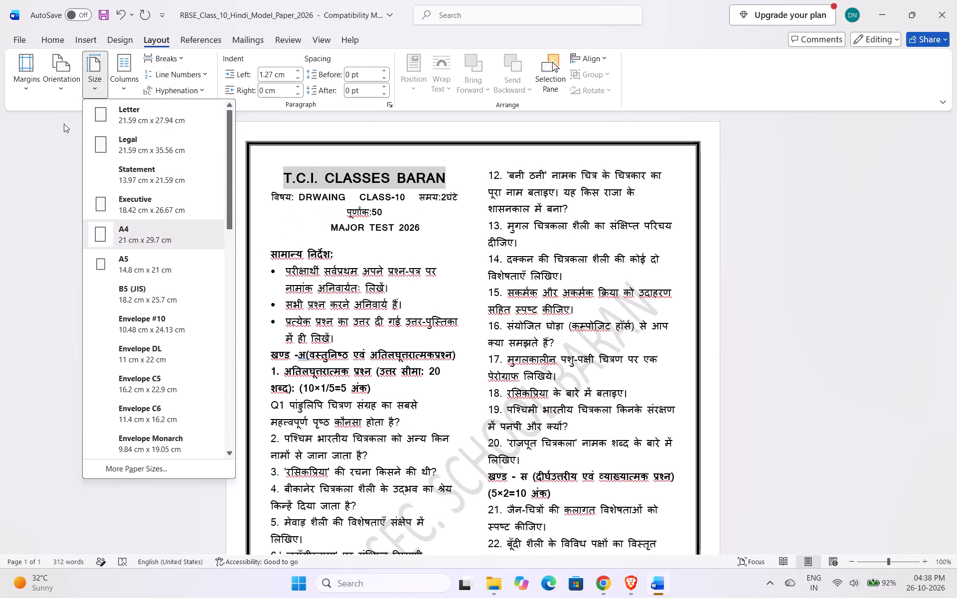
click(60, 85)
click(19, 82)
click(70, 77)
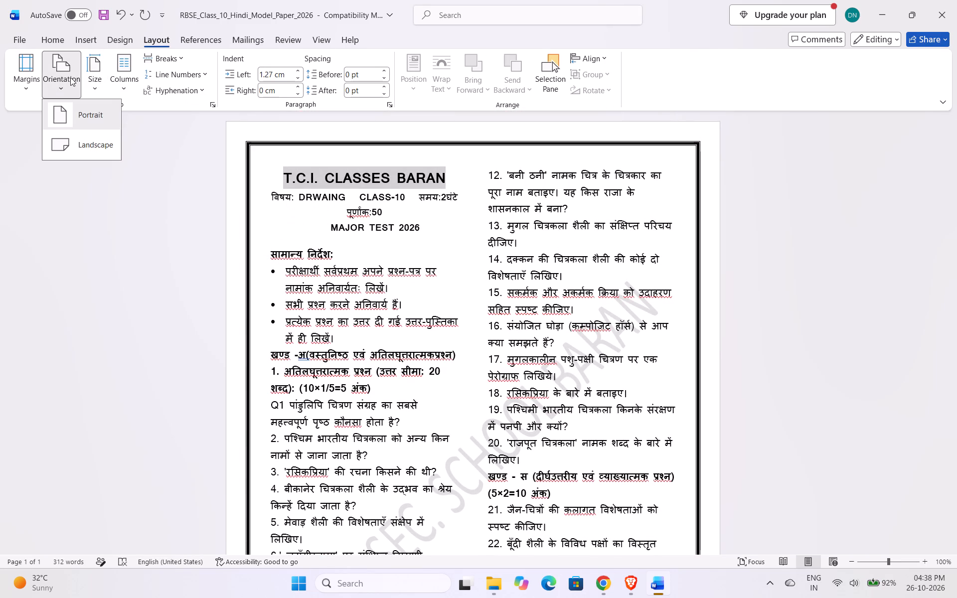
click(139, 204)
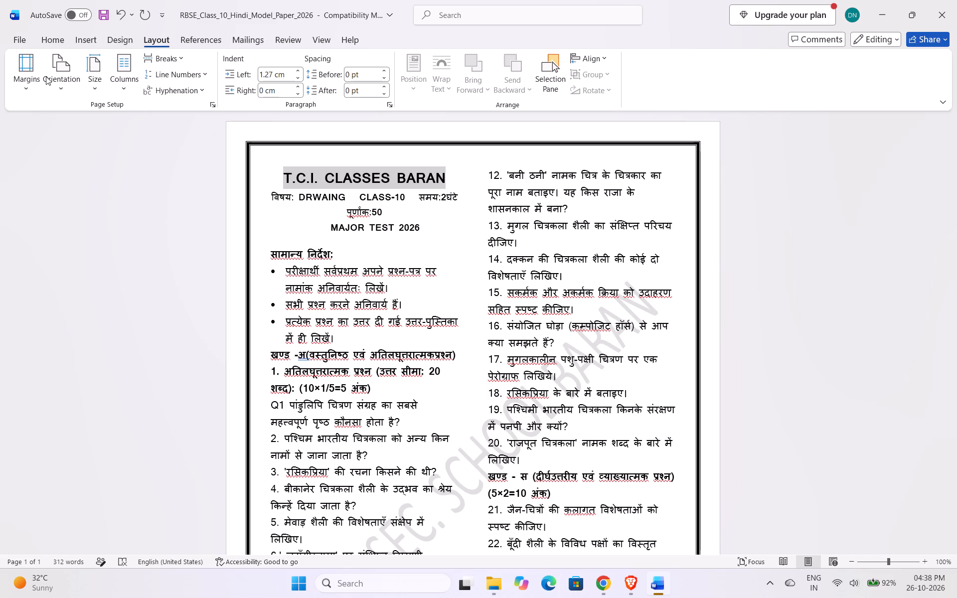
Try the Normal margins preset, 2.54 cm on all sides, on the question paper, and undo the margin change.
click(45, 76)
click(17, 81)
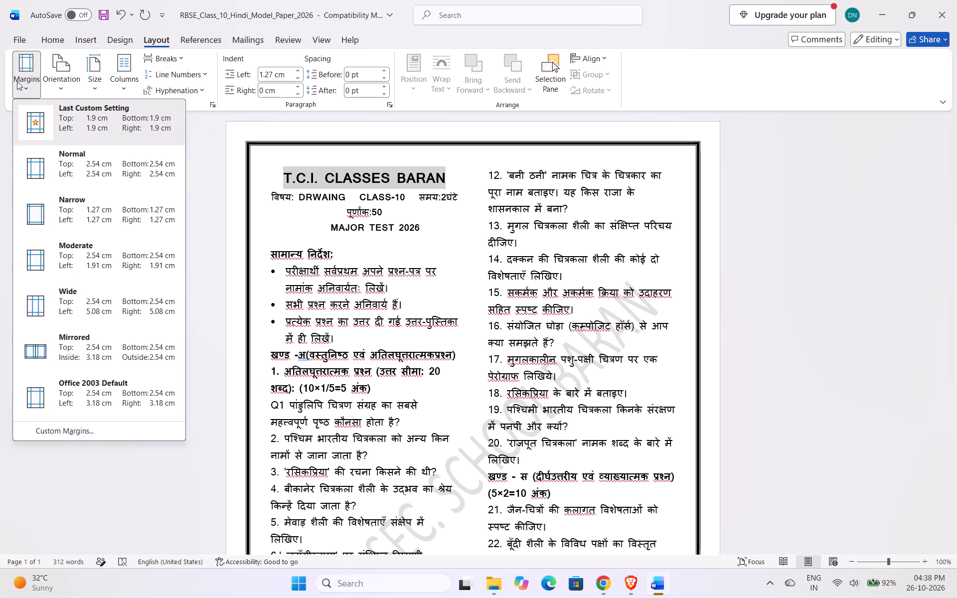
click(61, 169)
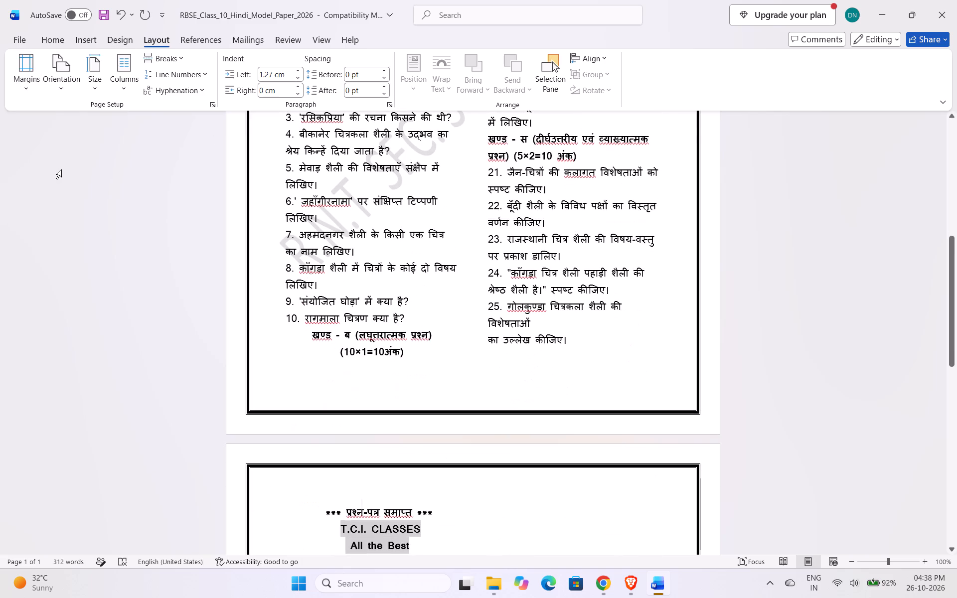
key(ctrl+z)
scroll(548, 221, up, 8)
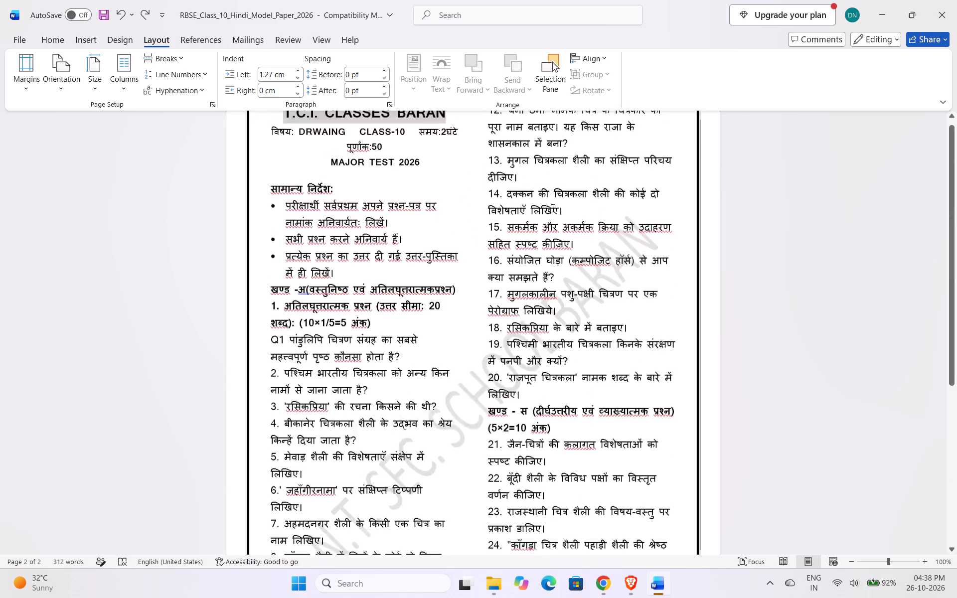
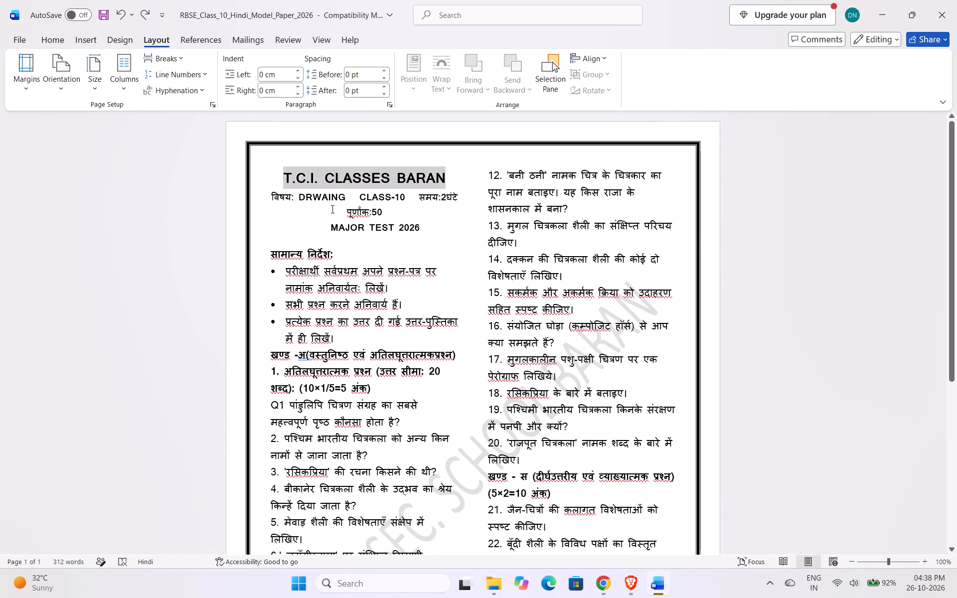
Correct the spelling of the subject name in the paper's header line to DRAWING.
click(311, 197)
key(a)
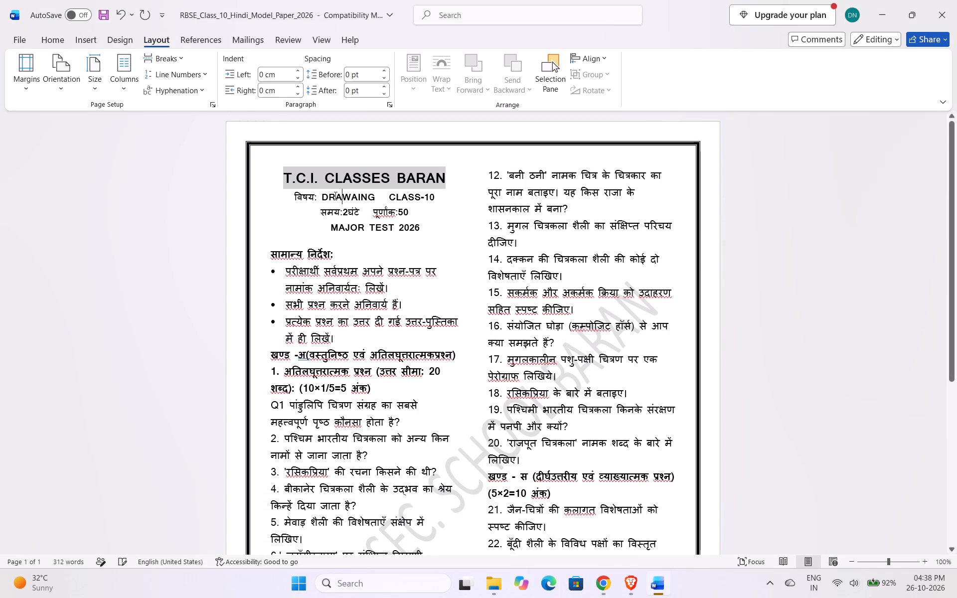
click(362, 197)
click(359, 196)
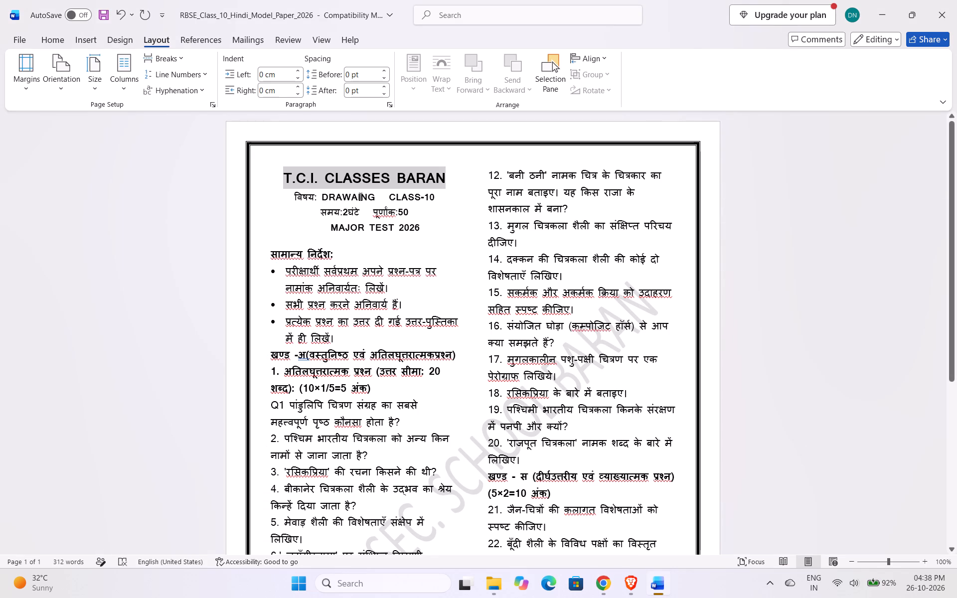
click(356, 196)
key(BackSpace)
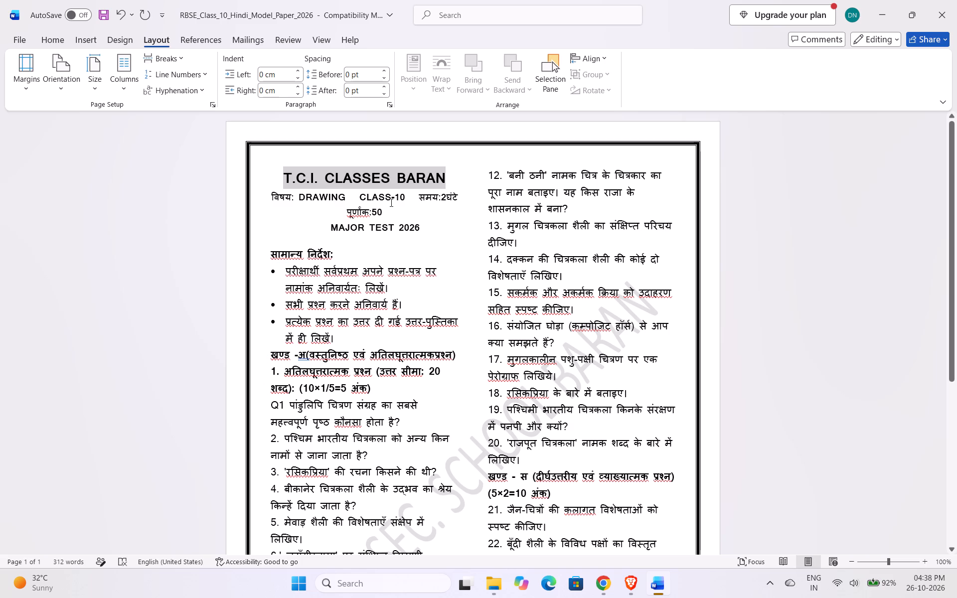
Check the rest of the question paper down to its end and save the document.
scroll(390, 202, down, 3)
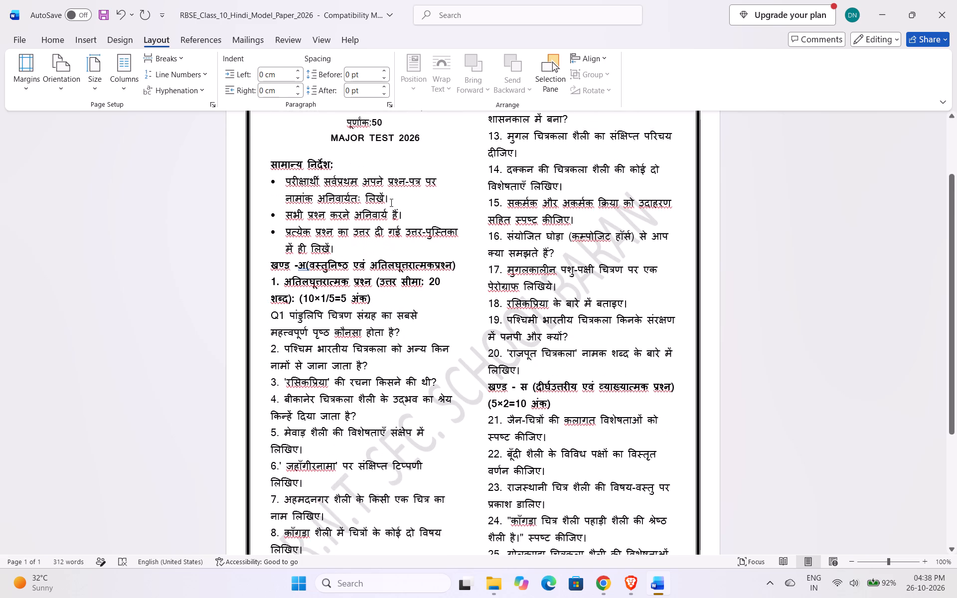
scroll(390, 202, down, 9)
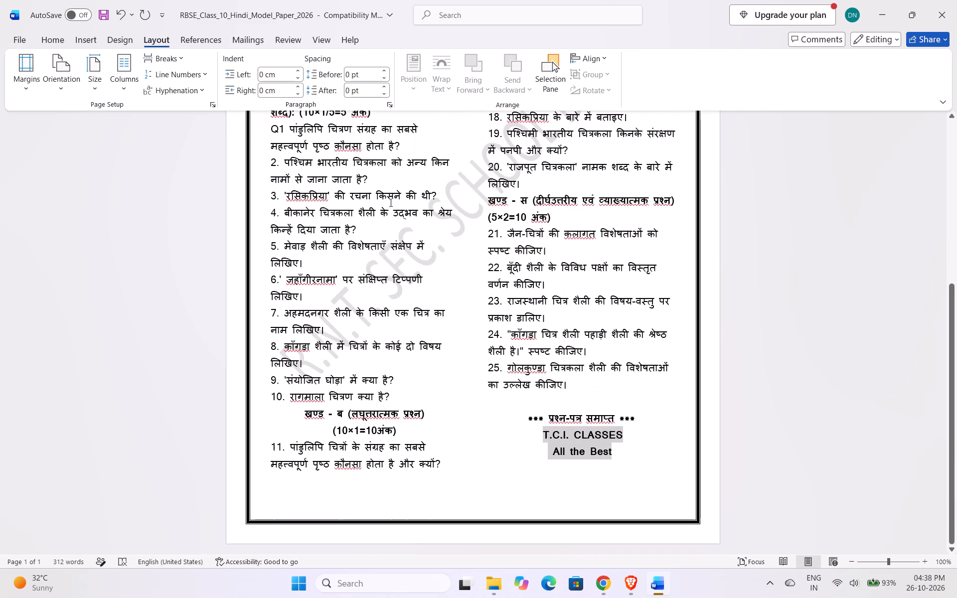
key(ctrl+s)
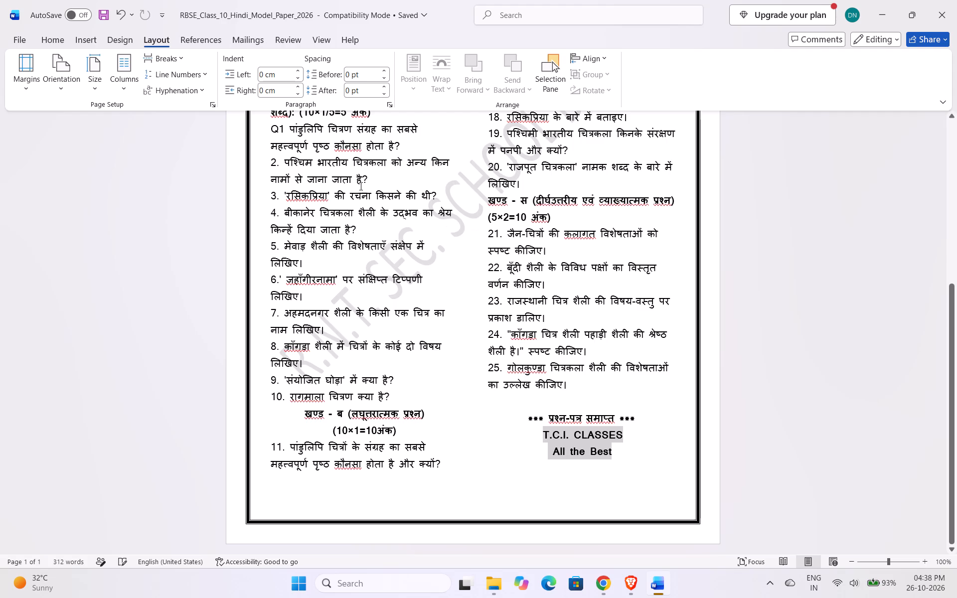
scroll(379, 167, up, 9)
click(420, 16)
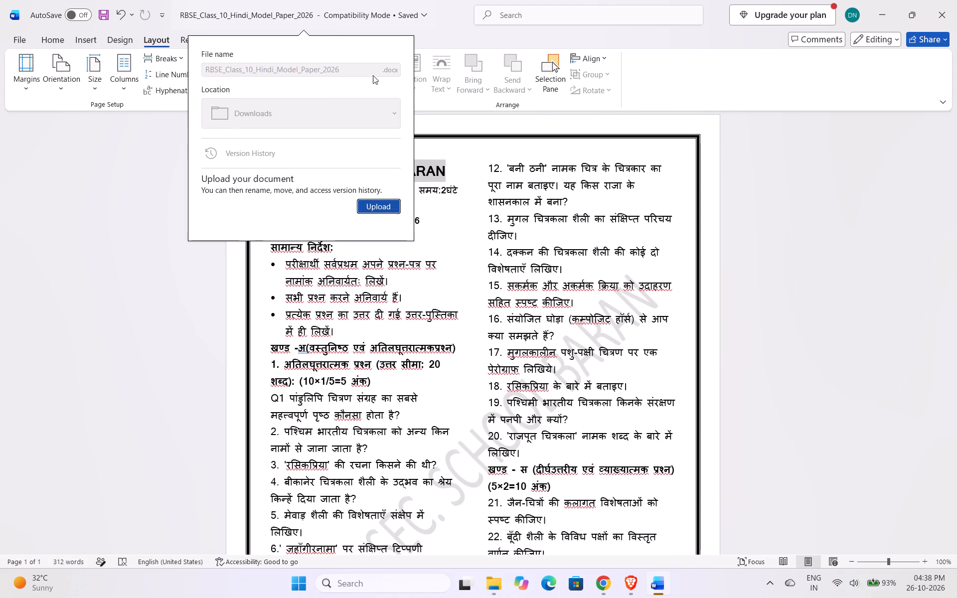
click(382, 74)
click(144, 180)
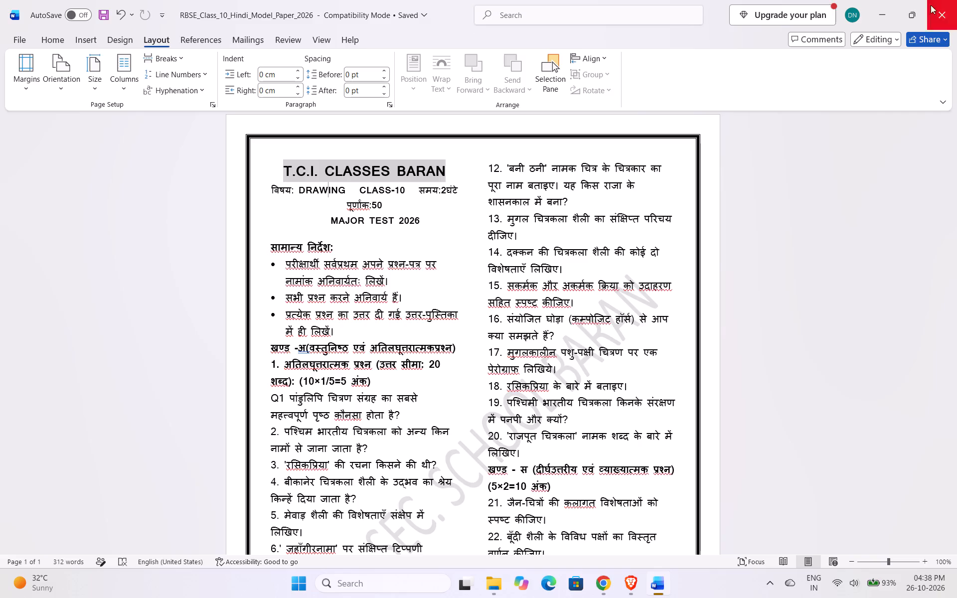
Save the document again.
key(ctrl+s)
key(ctrl+s)
key(ctrl+s)
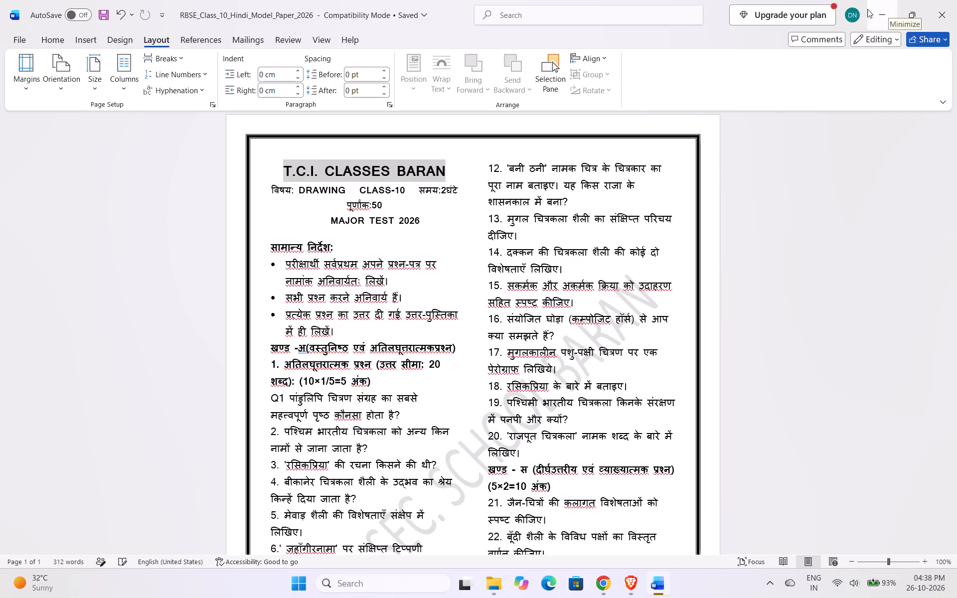
Save a copy of the question paper as a Word document named DRAWING 12 in the Downloads folder.
click(25, 45)
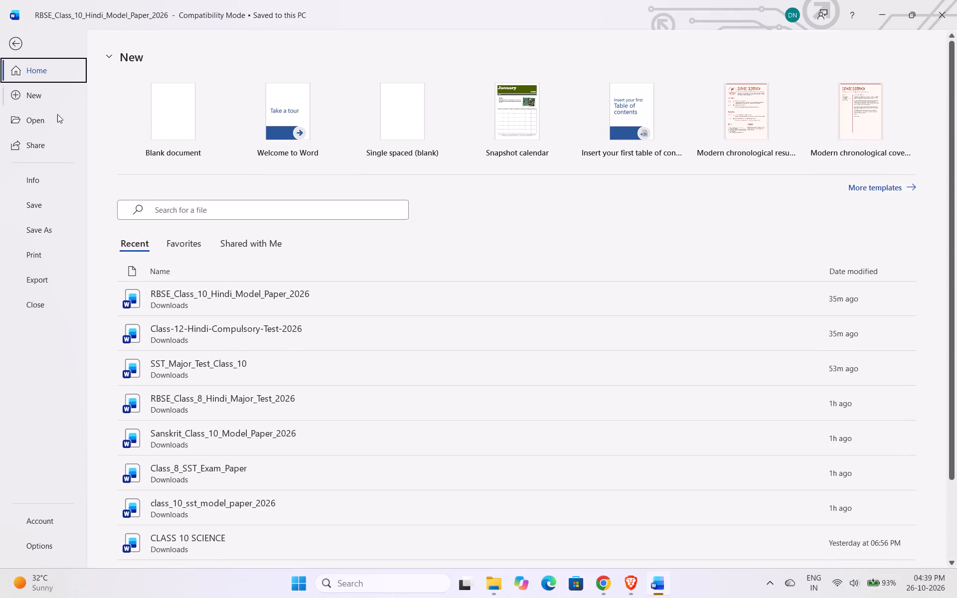
click(34, 234)
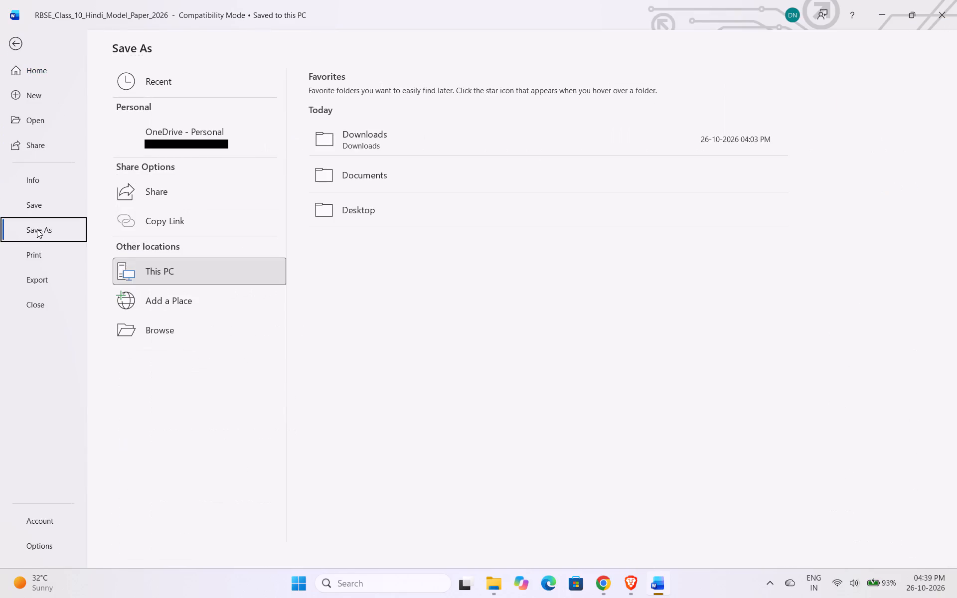
click(189, 276)
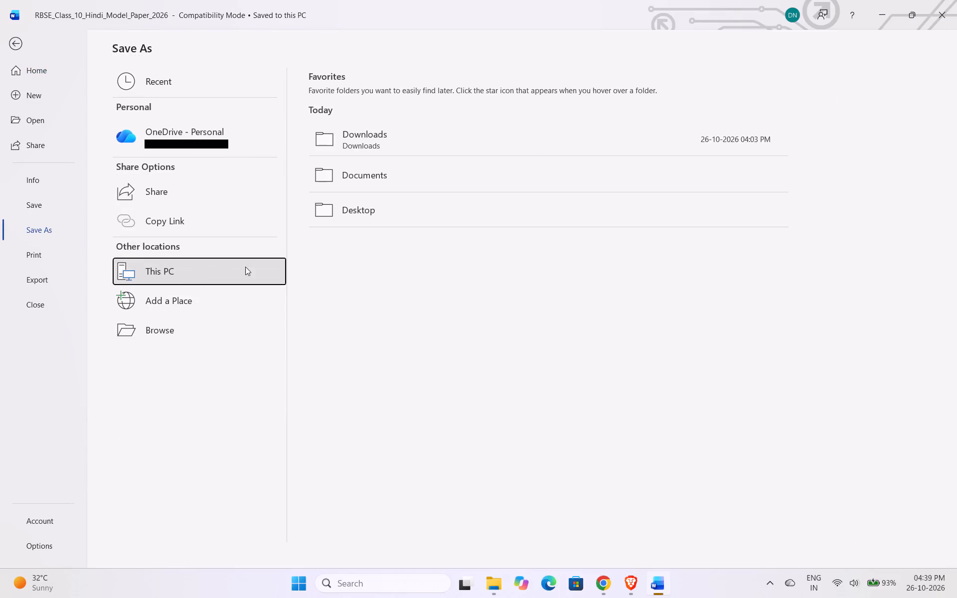
click(403, 150)
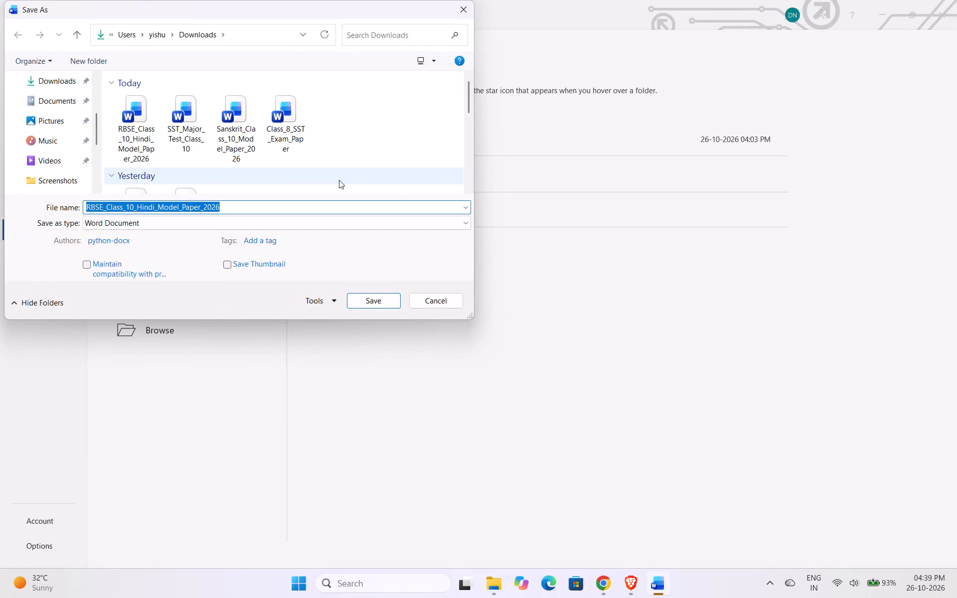
text(DR)
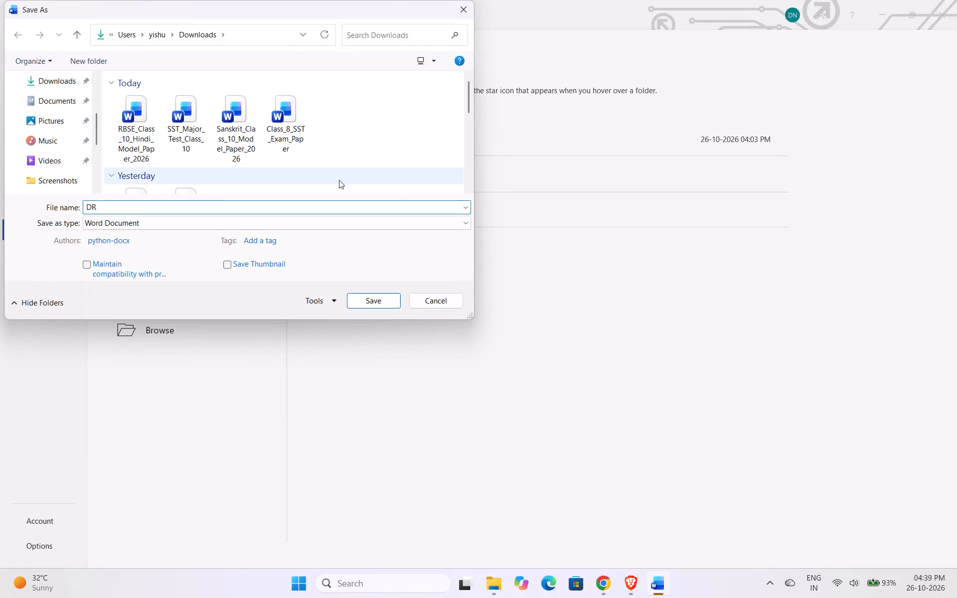
text(AWING)
key(space)
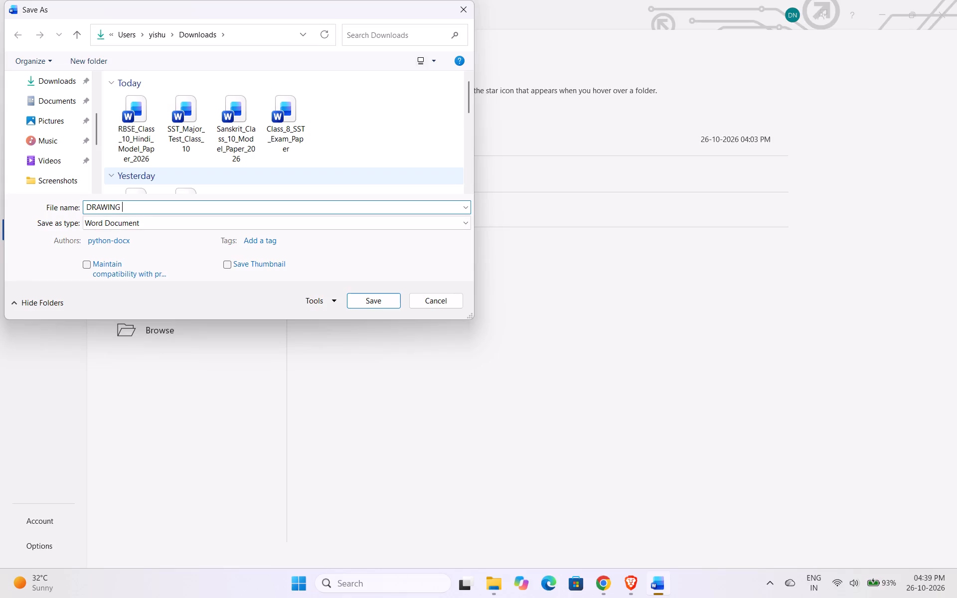
text(12)
key(Return)
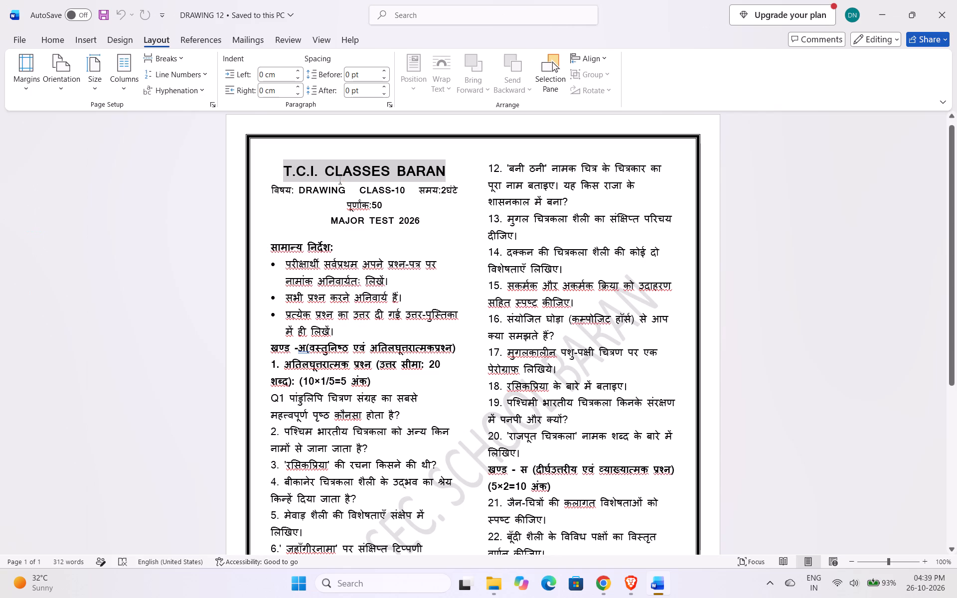
Close the DRAWING 12 document and the Chrome window, and minimize the Brave window to reach the Downloads folder.
click(926, 22)
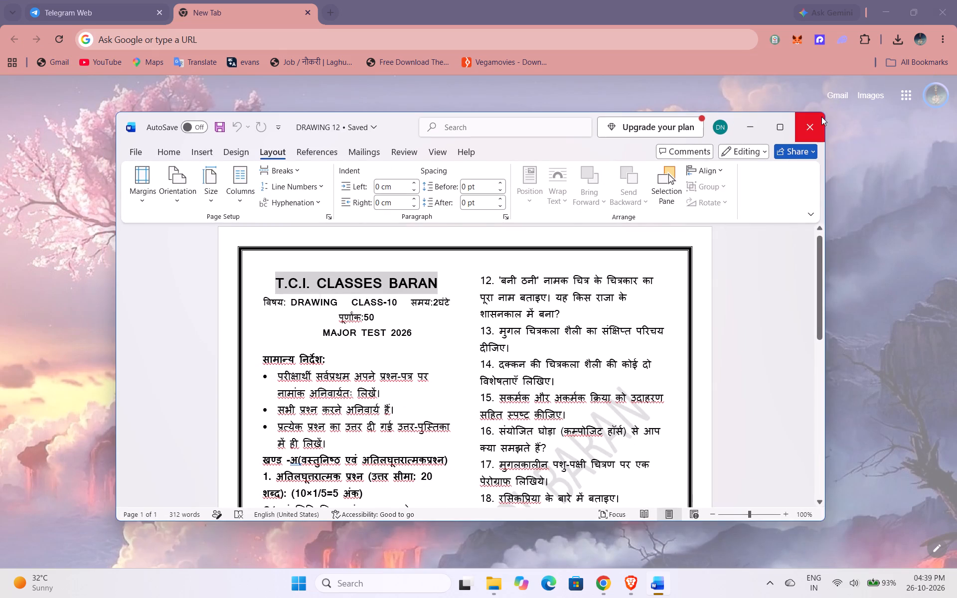
click(820, 123)
click(956, 4)
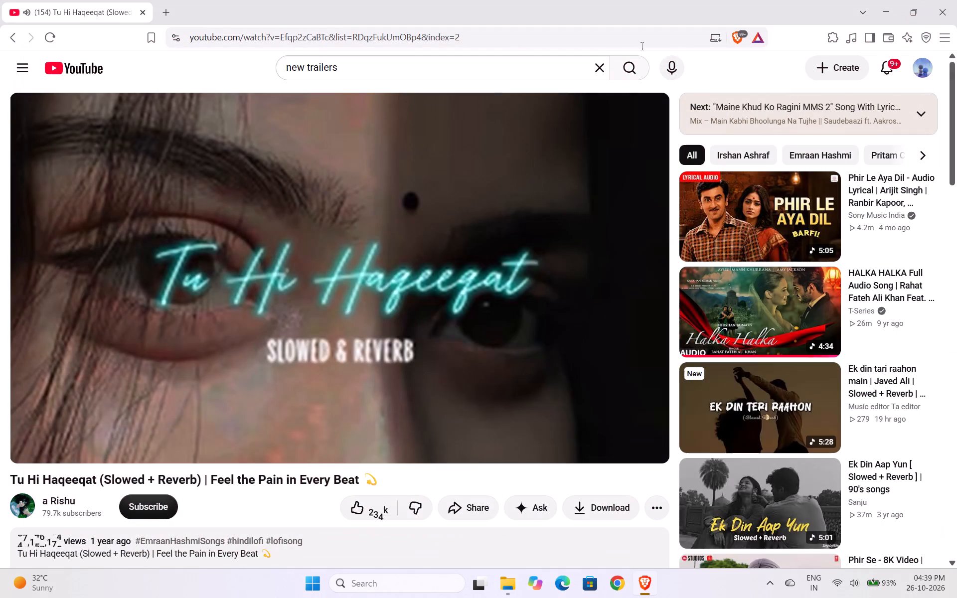
click(886, 4)
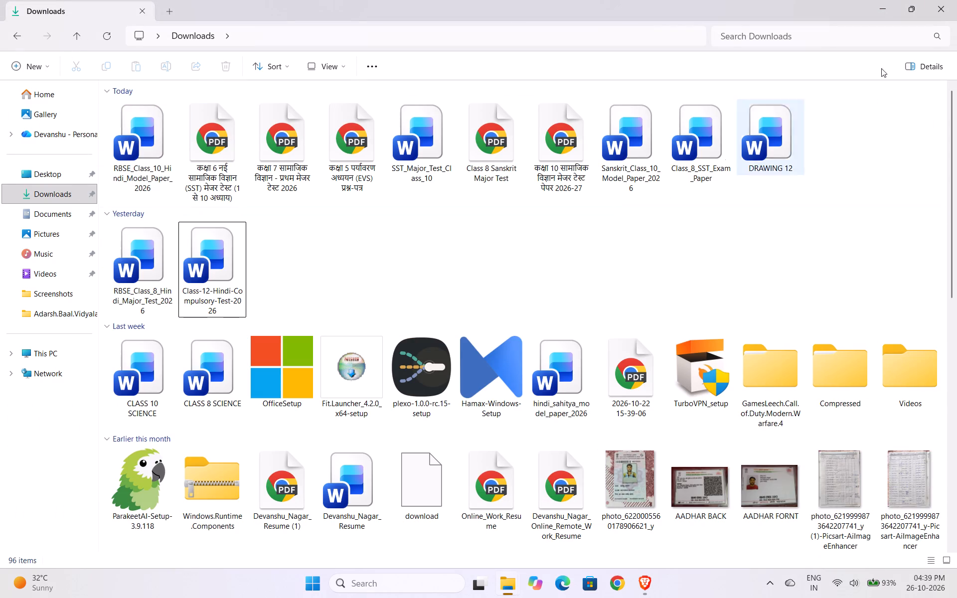
Reopen DRAWING 12 from Downloads, check the paper's layout and content, and close it.
double_click(775, 140)
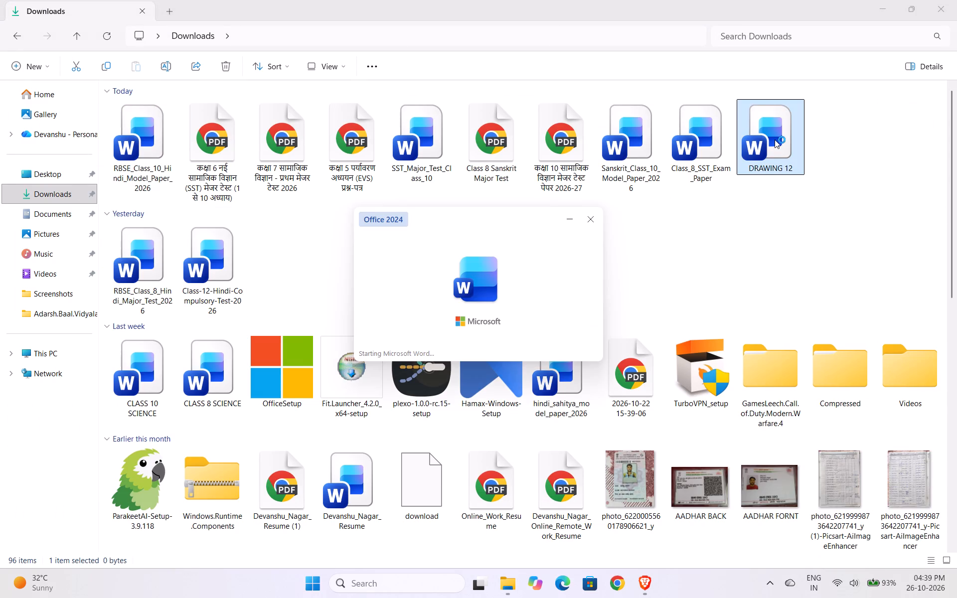
click(779, 135)
scroll(612, 276, down, 4)
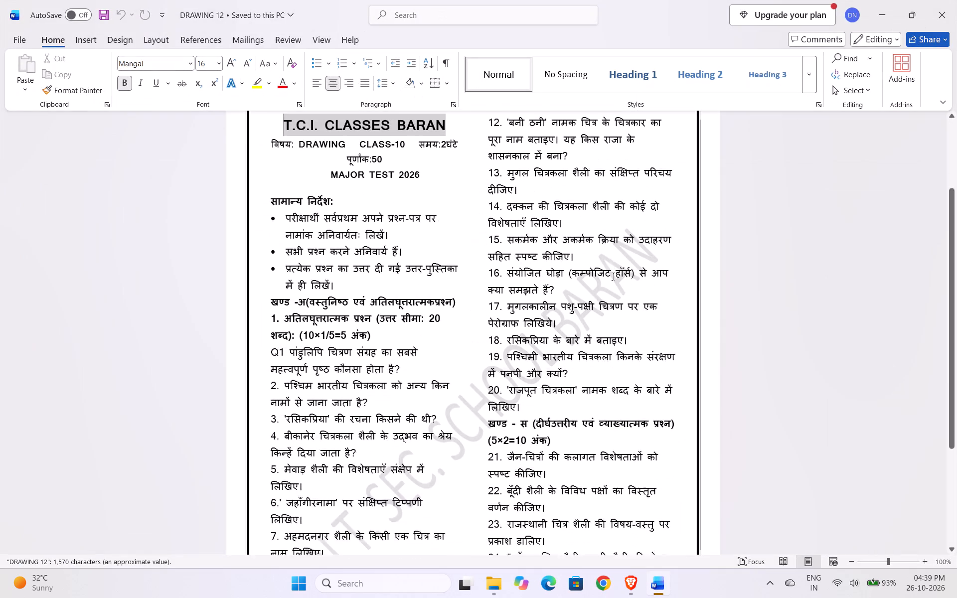
scroll(612, 276, down, 14)
scroll(606, 261, up, 15)
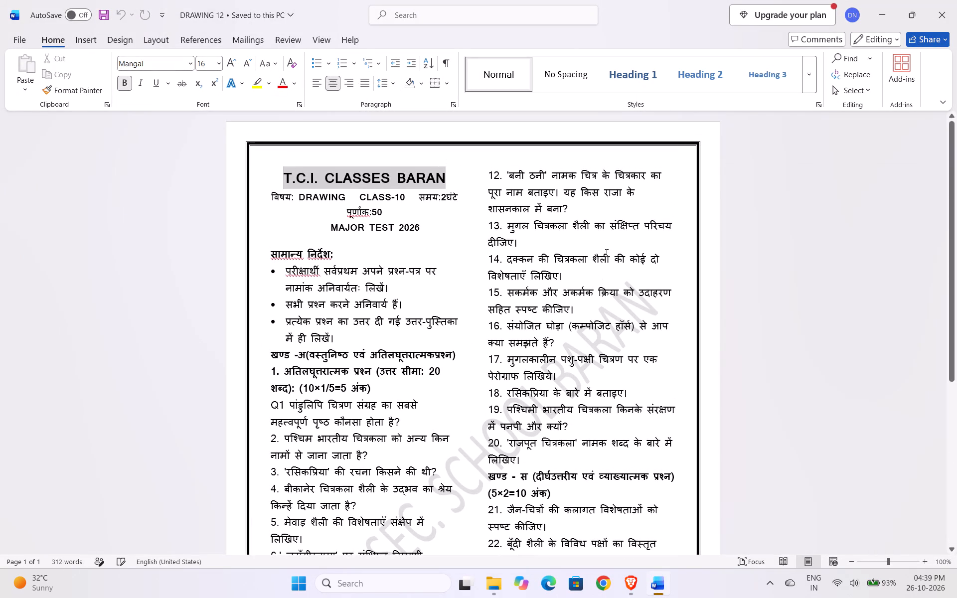
scroll(651, 273, down, 2)
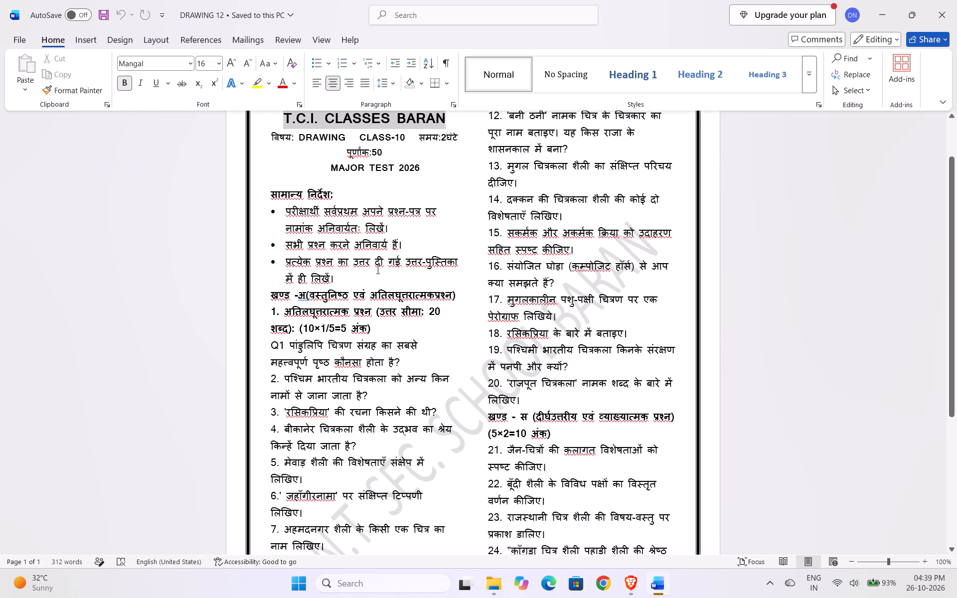
click(952, 8)
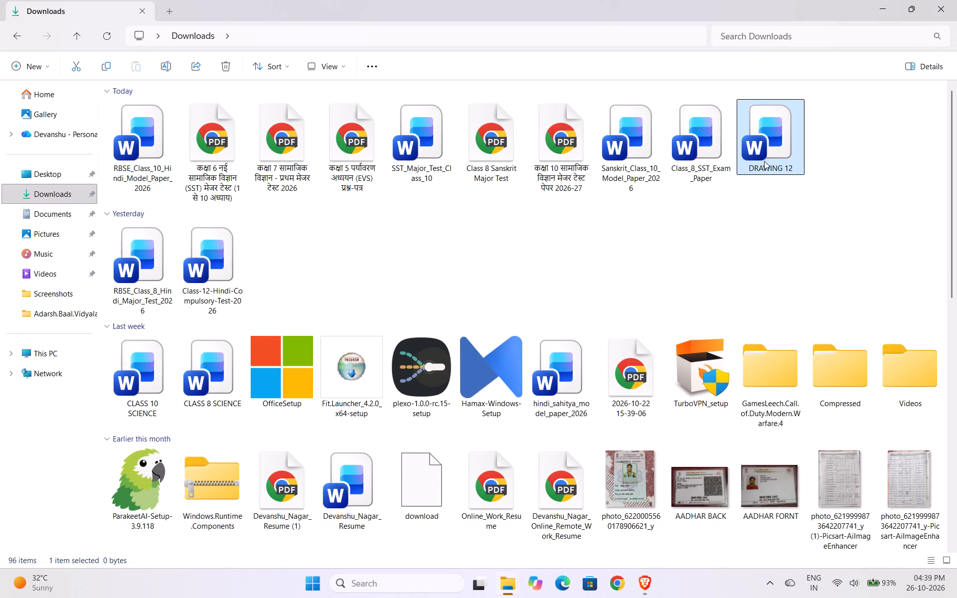
Open Class_8_SST_Exam_Paper from Downloads and examine its header, questions, page layout and watermark.
double_click(691, 168)
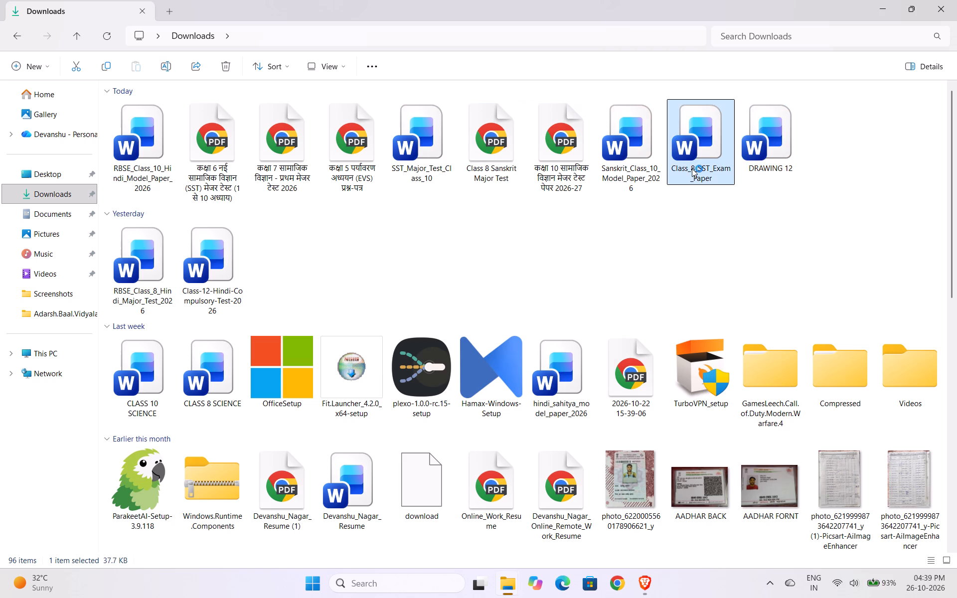
scroll(693, 190, down, 12)
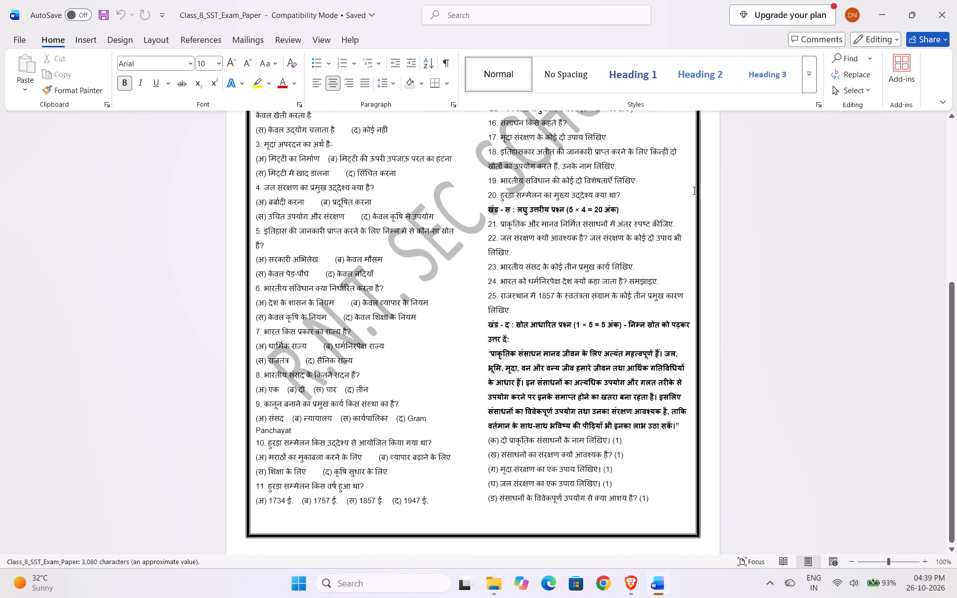
scroll(693, 190, down, 3)
scroll(693, 190, up, 9)
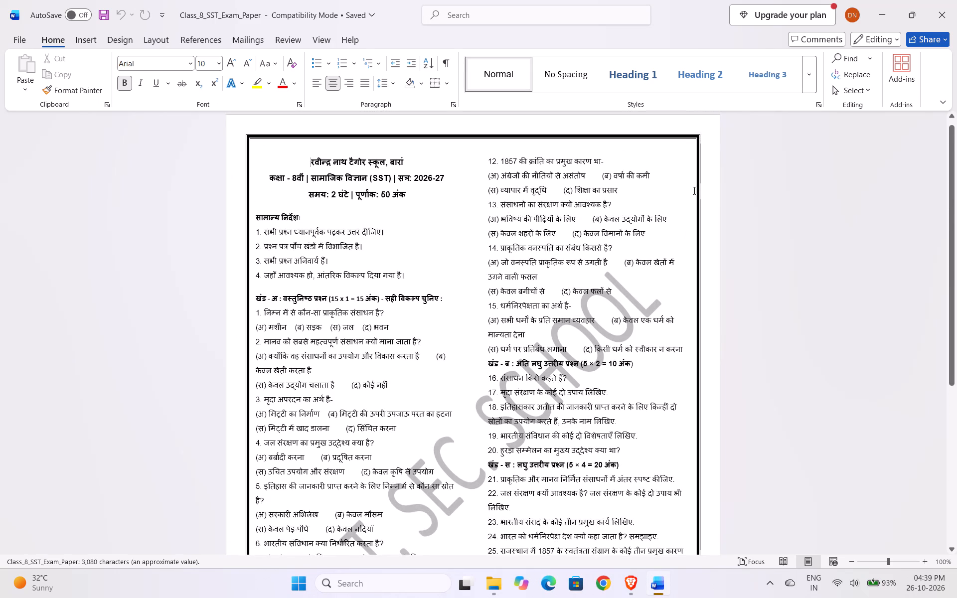
scroll(693, 190, down, 5)
scroll(693, 190, up, 4)
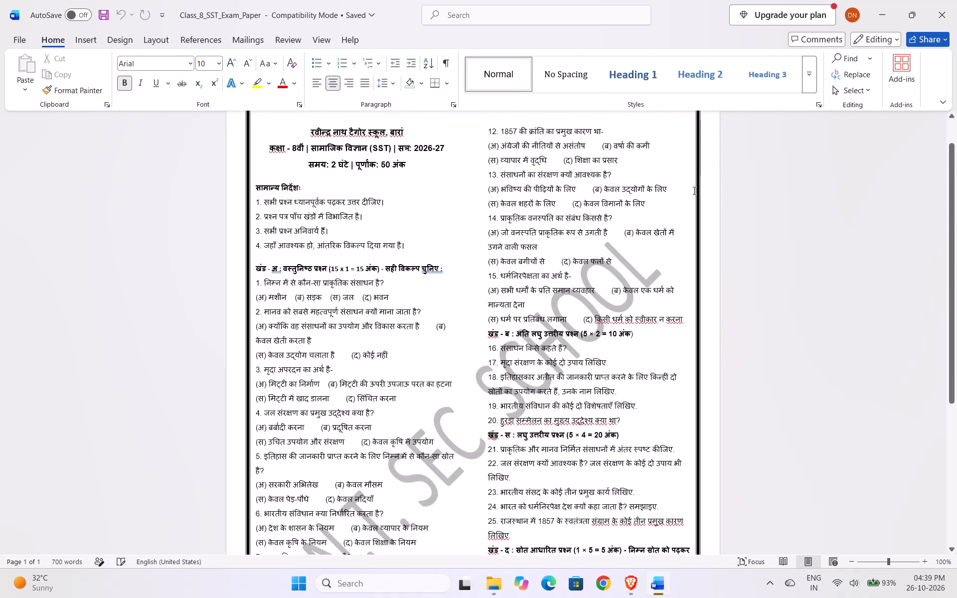
scroll(693, 190, up, 3)
scroll(693, 190, down, 8)
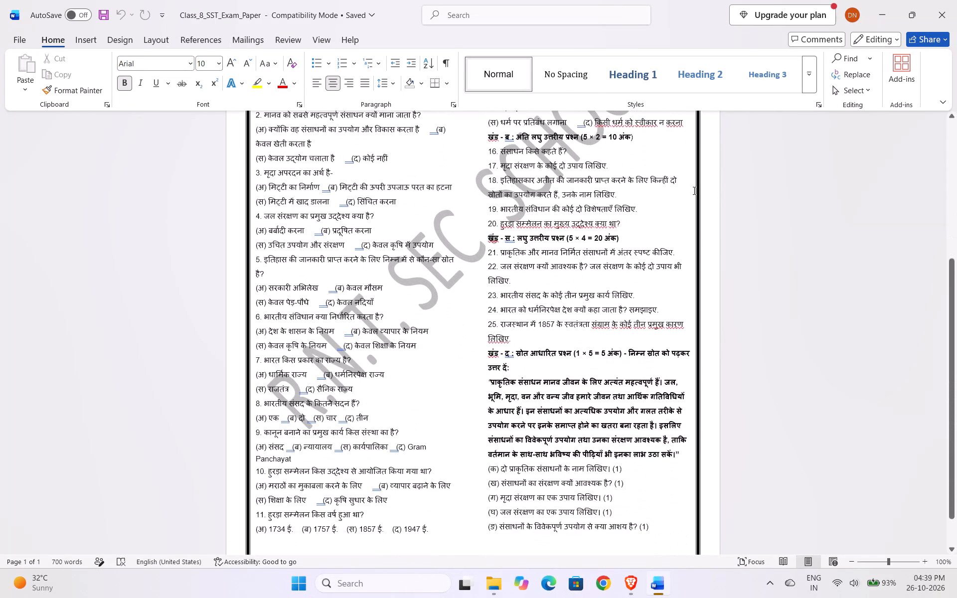
scroll(693, 190, up, 8)
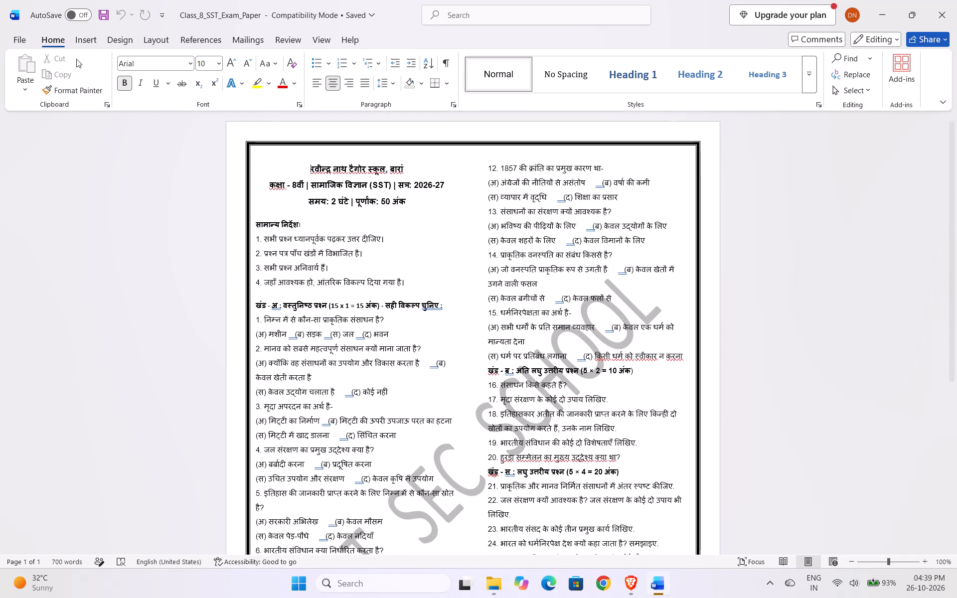
Go to the Class 8 paper's custom watermark settings, leave them without editing, and close the document.
click(111, 33)
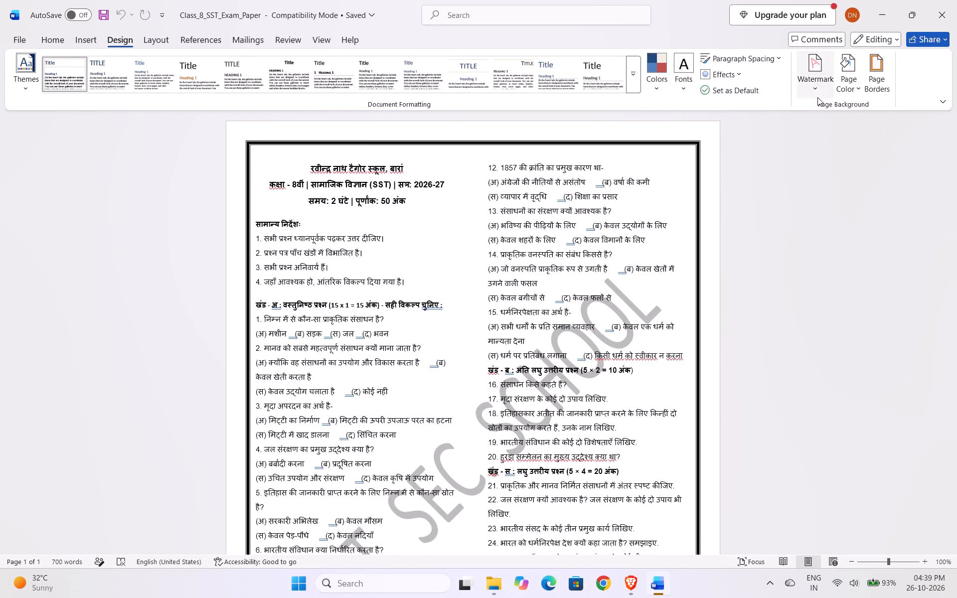
click(817, 97)
click(729, 516)
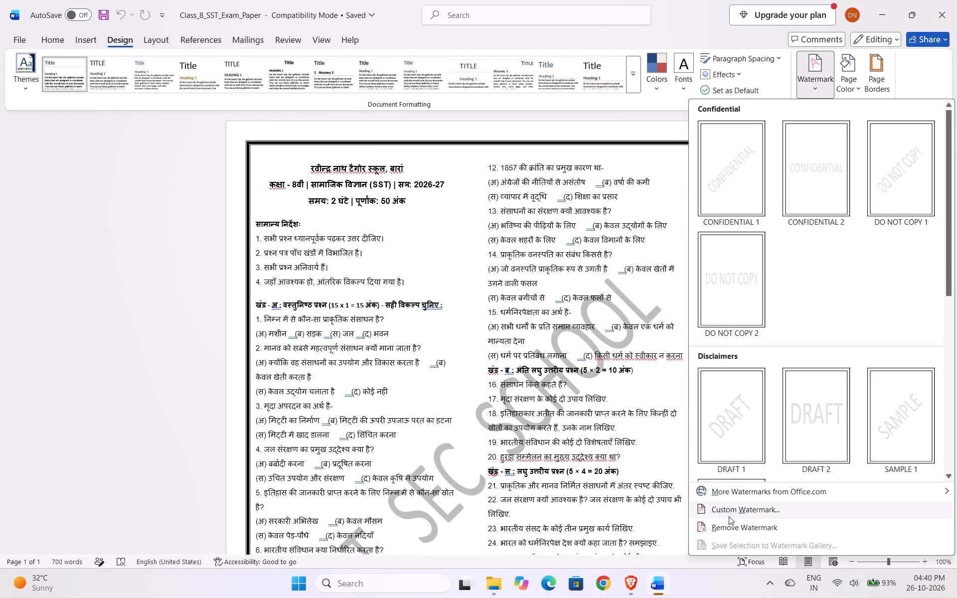
click(559, 361)
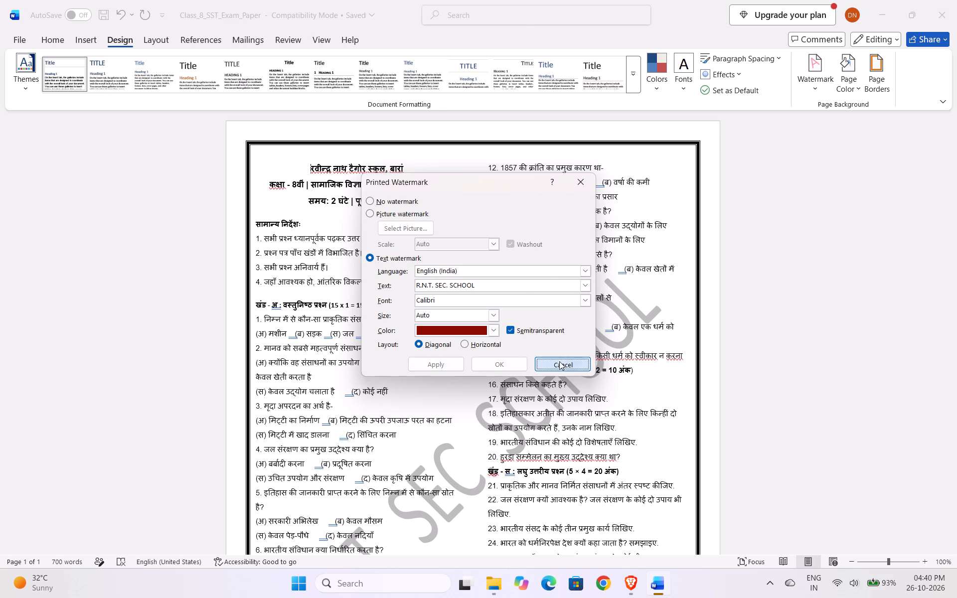
click(940, 10)
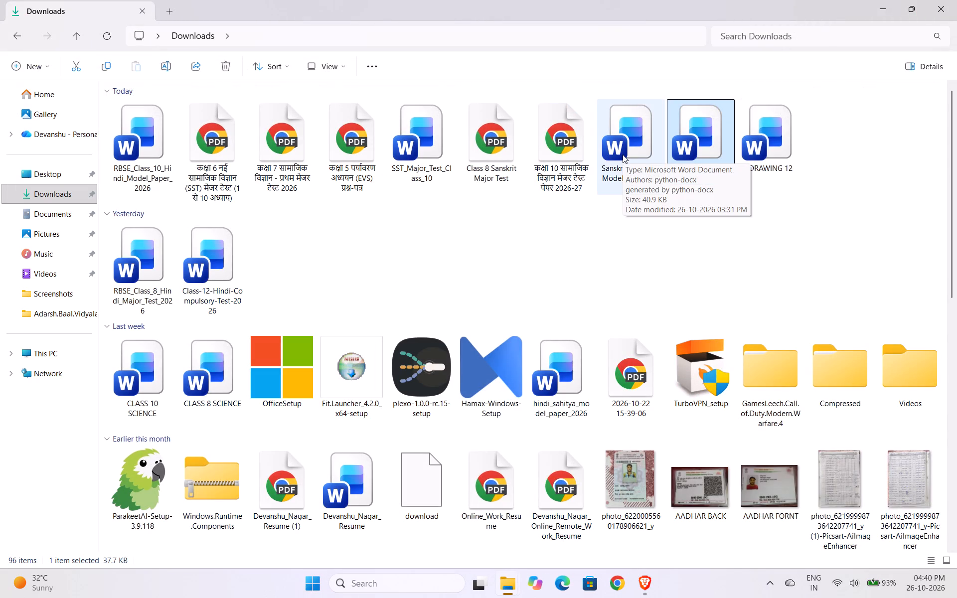
Open SST_Major_Test_Class_10 from Downloads and enlarge the school name heading above the Class 10 test details to 14 pt.
double_click(413, 144)
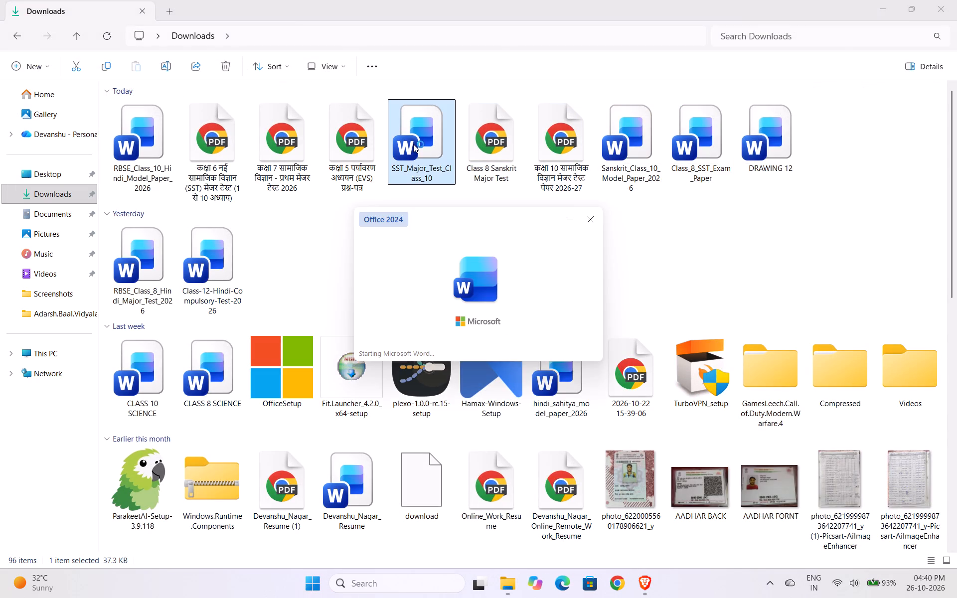
scroll(473, 252, down, 14)
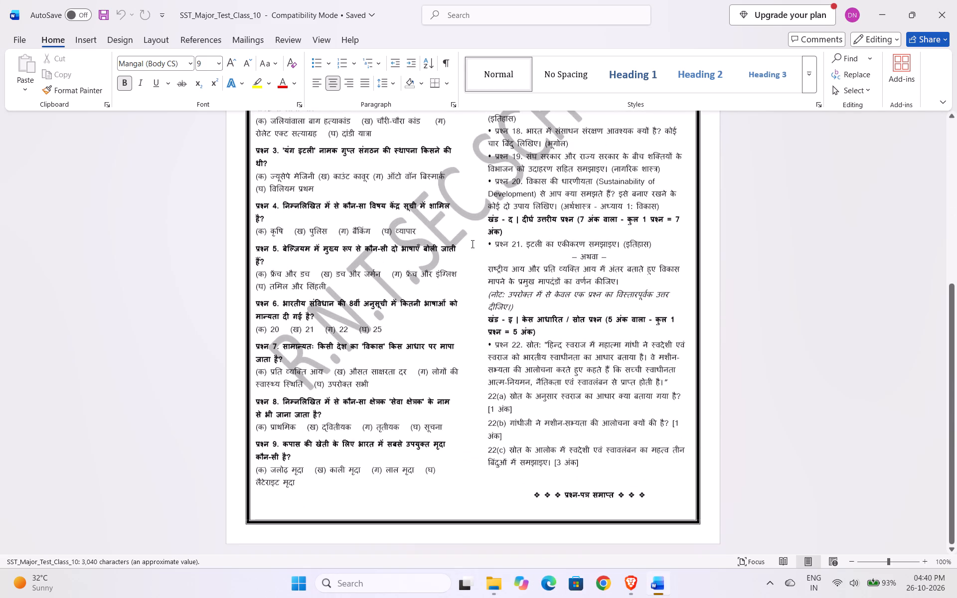
scroll(472, 244, up, 11)
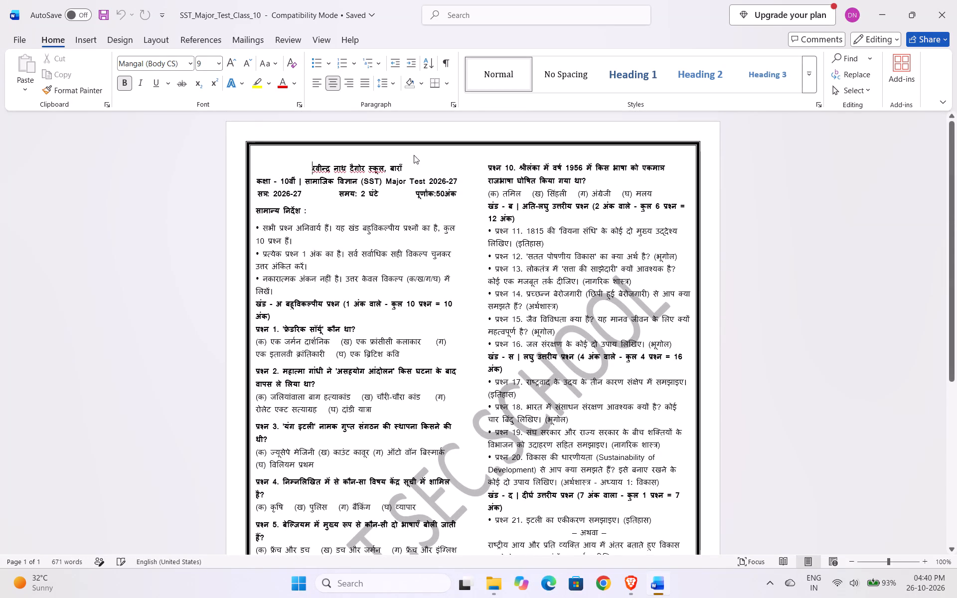
drag(401, 162, 317, 163)
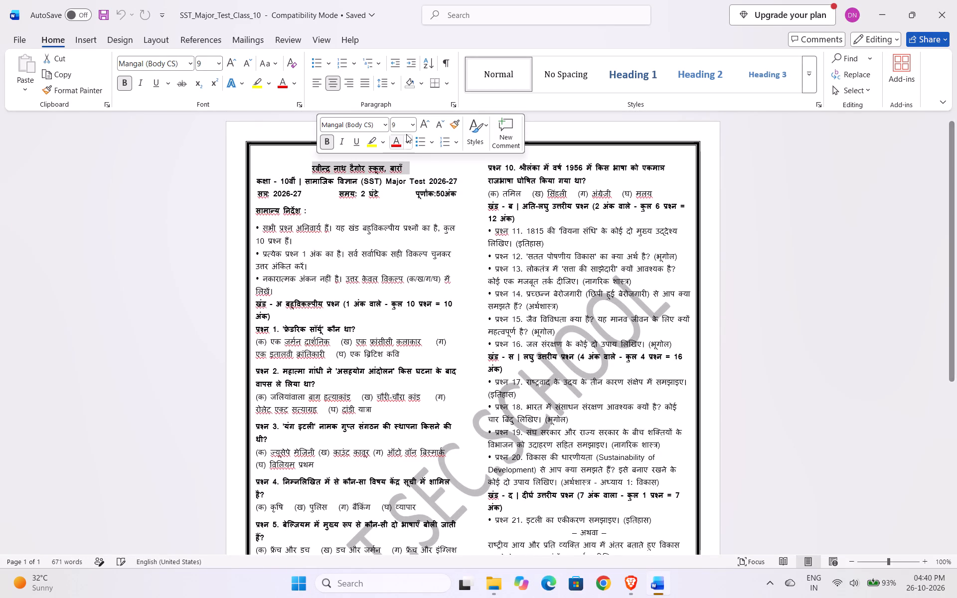
click(418, 126)
click(411, 128)
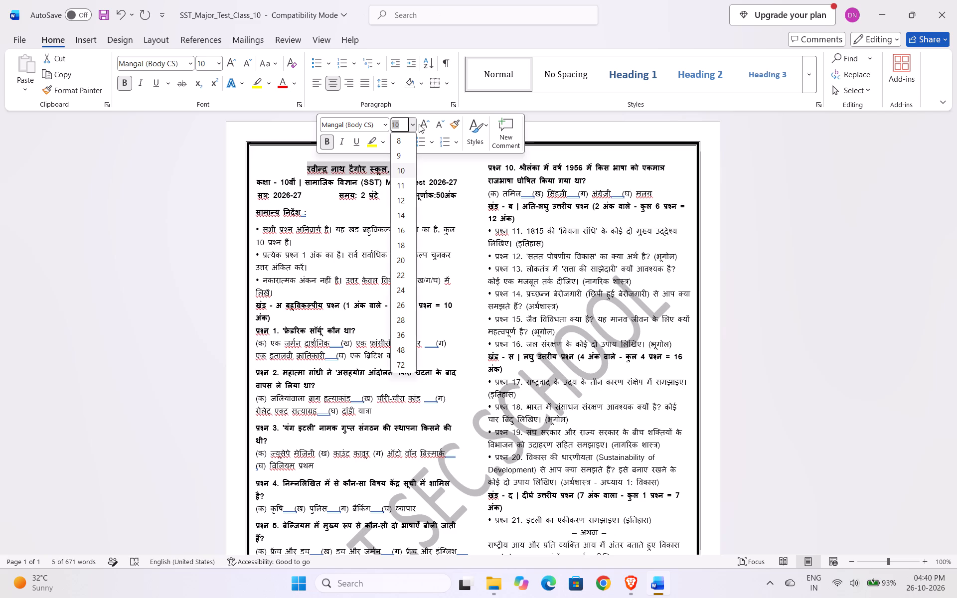
click(426, 122)
click(426, 122)
click(426, 122)
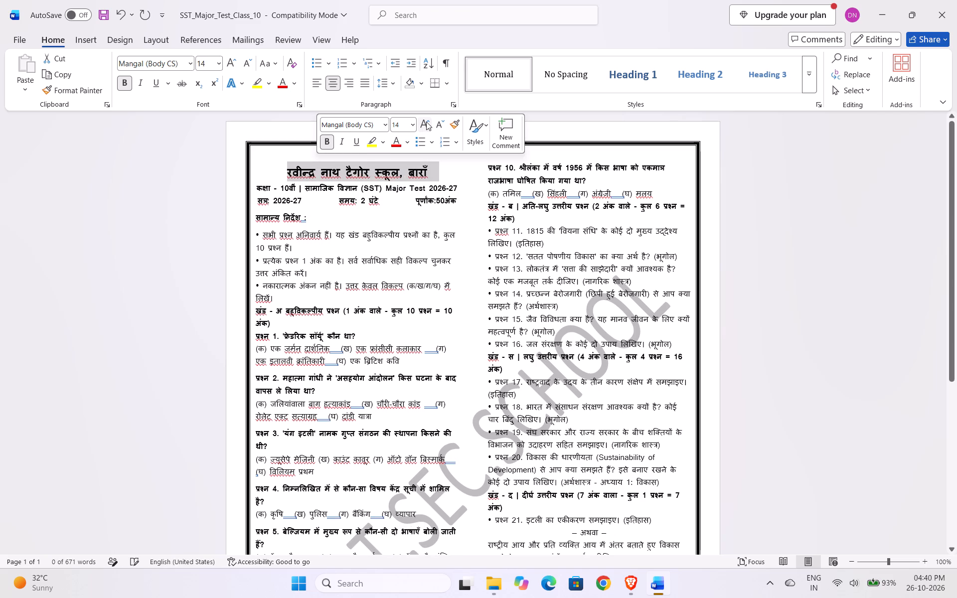
click(688, 285)
Check the rest of the Class 10 SST paper's page layout, save the document and close it.
scroll(697, 283, down, 8)
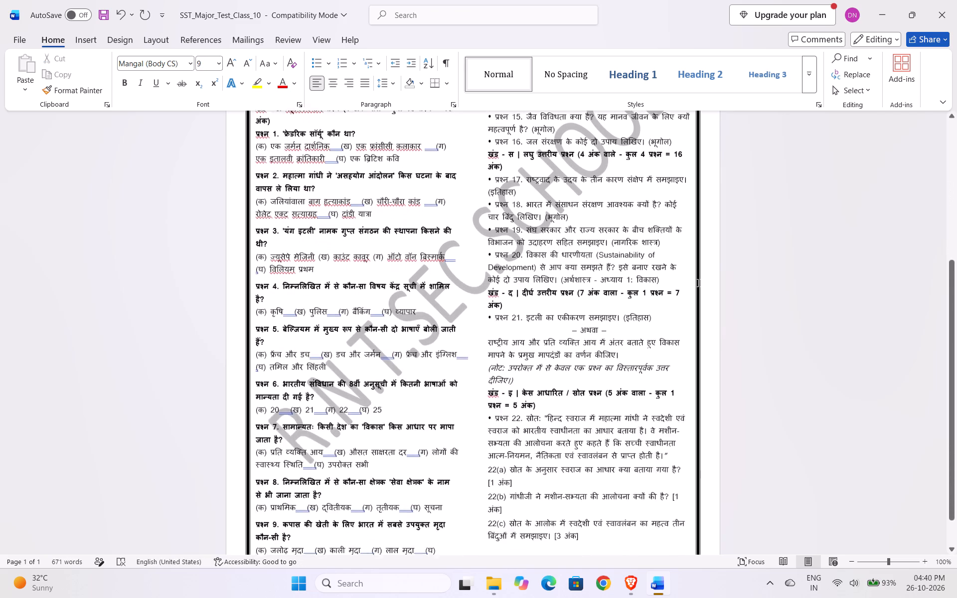
scroll(697, 283, down, 9)
scroll(697, 283, up, 11)
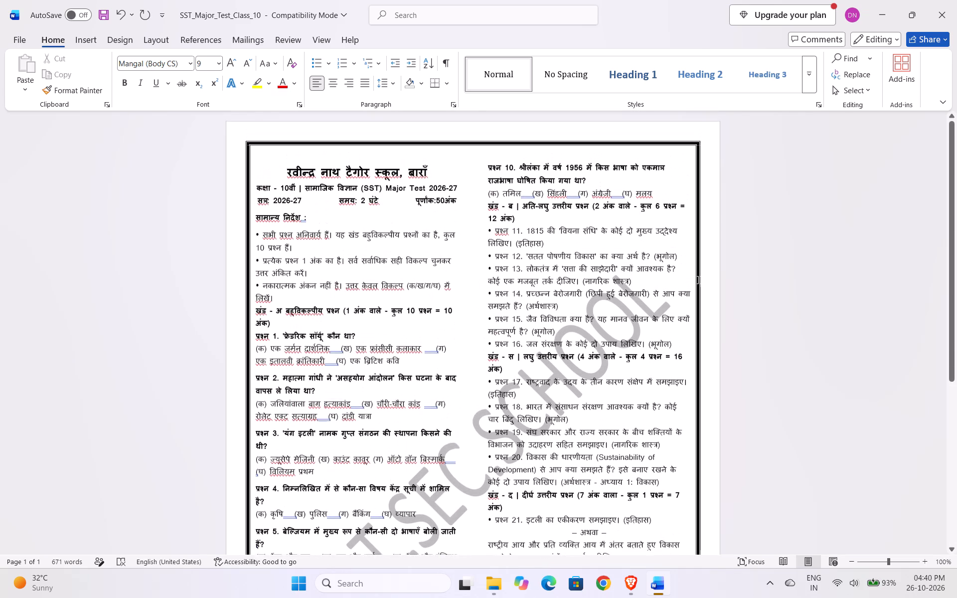
scroll(697, 280, up, 2)
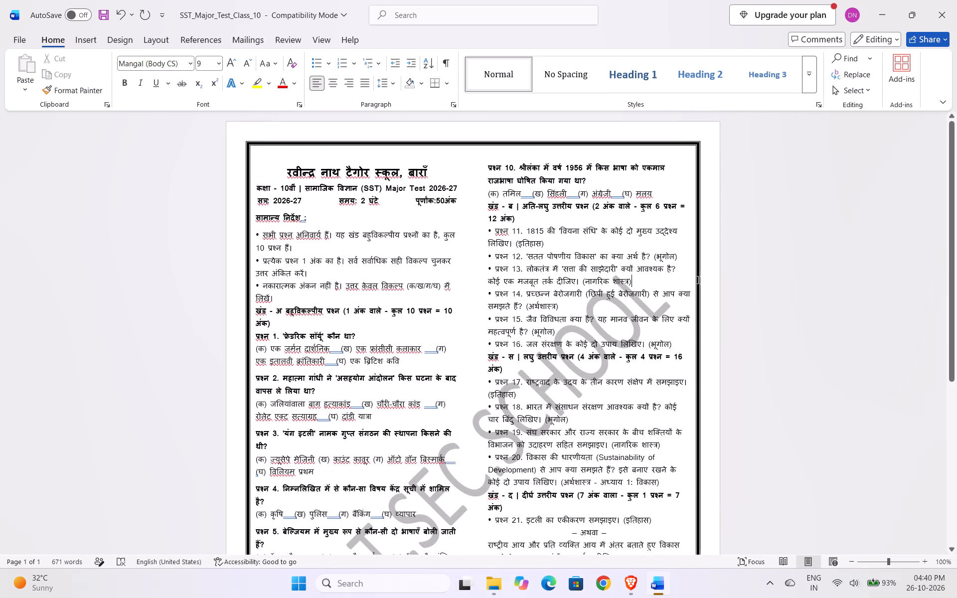
key(ctrl+s)
key(ctrl+s)
key(ctrl+s)
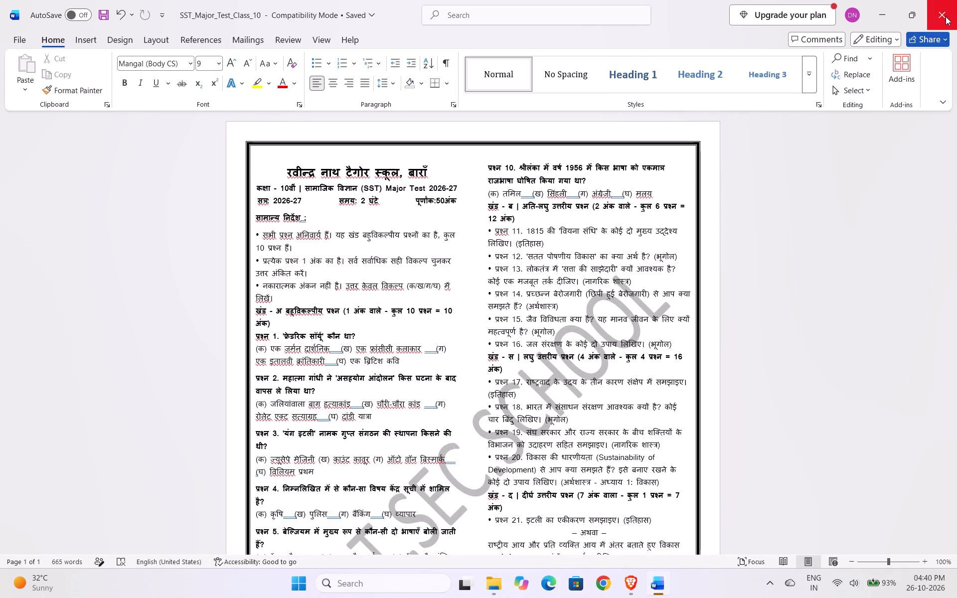
click(946, 16)
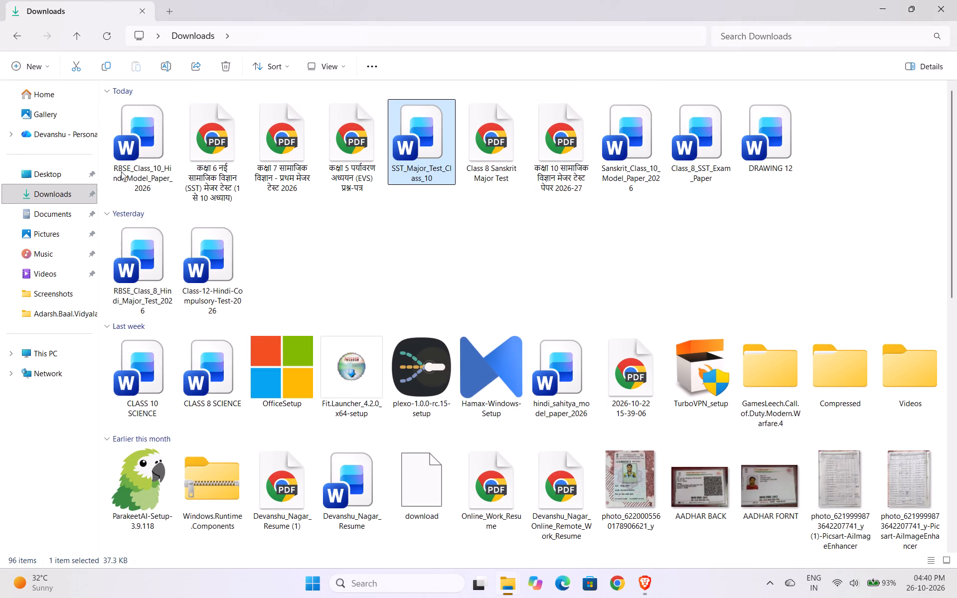
Open RBSE_Class_10_Hindi_Model_Paper_2026 from Downloads, check its header and first-page layout, and close it.
double_click(136, 176)
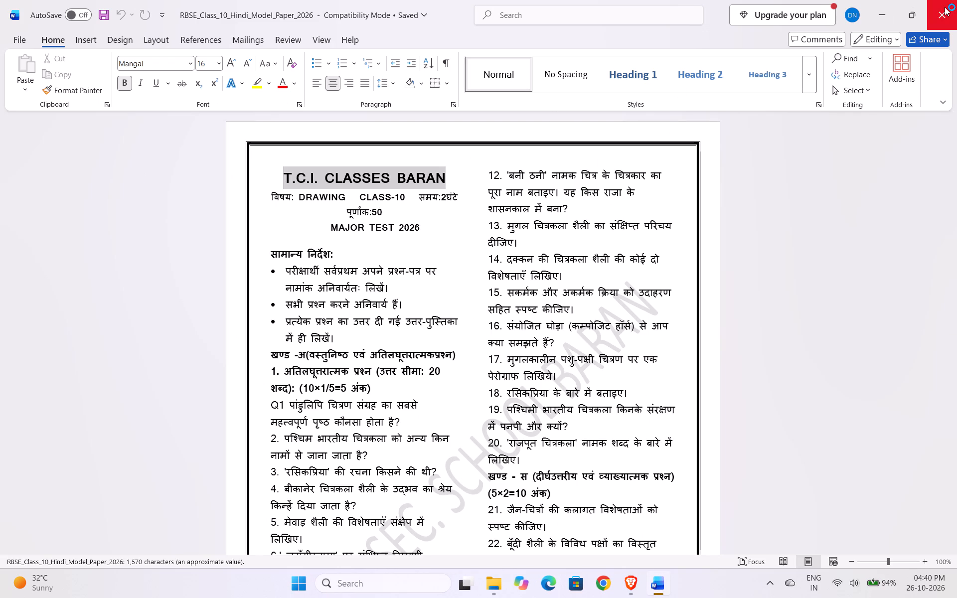
click(946, 16)
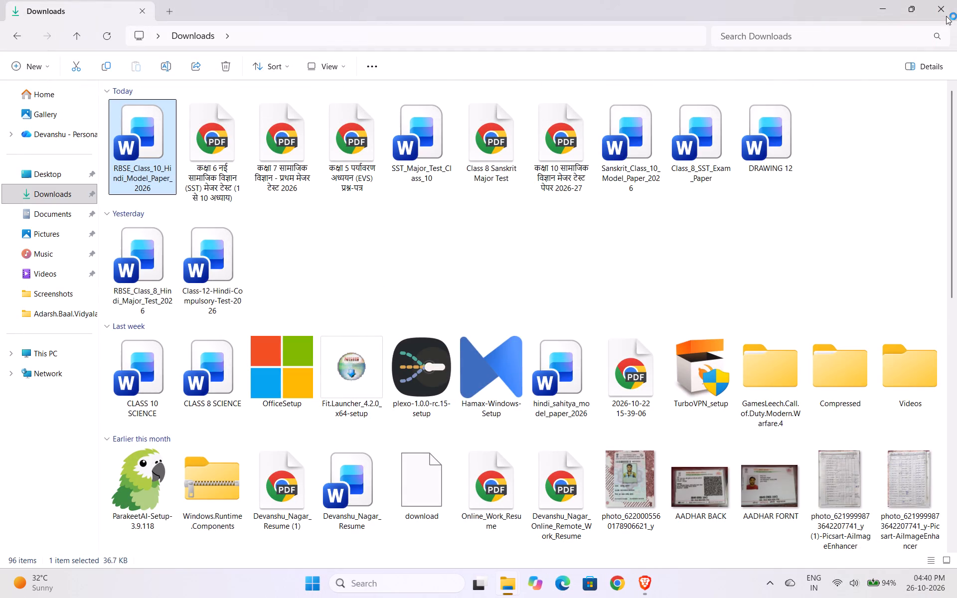
click(948, 20)
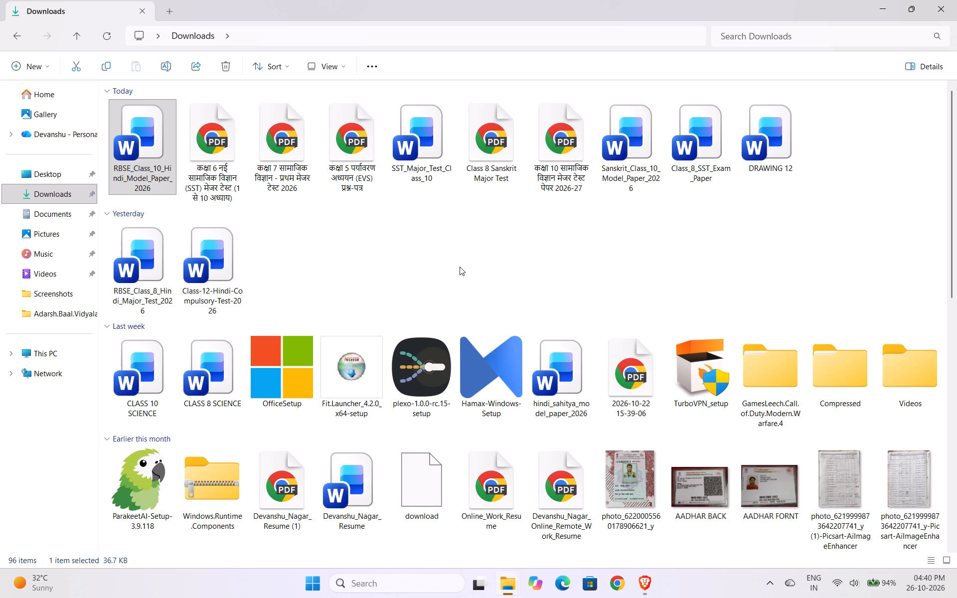
Open the Class 8 Sanskrit Major Test PDF, look through its two pages, and close it and the Downloads window.
double_click(489, 168)
scroll(517, 287, down, 14)
scroll(514, 286, up, 2)
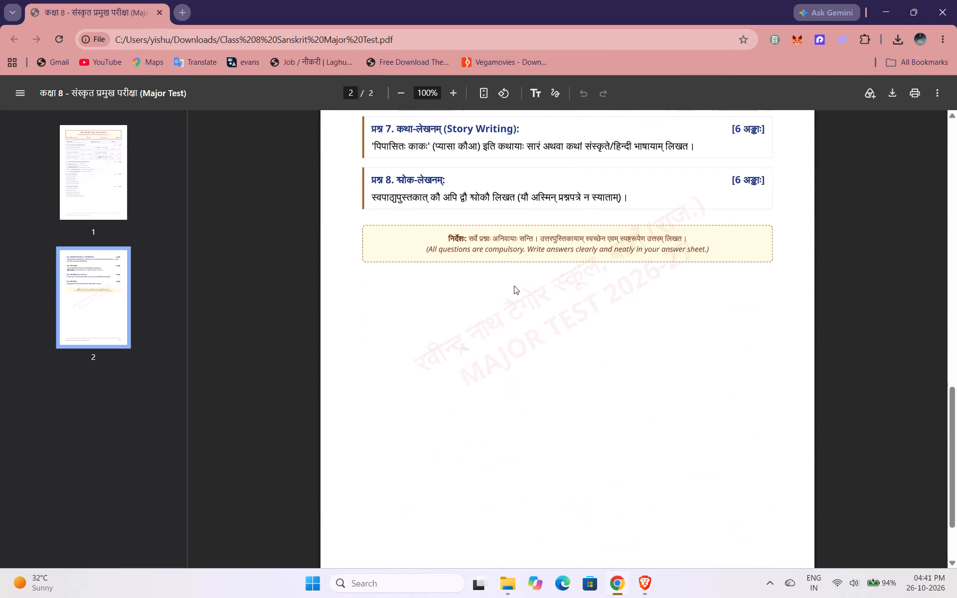
scroll(514, 286, up, 15)
click(950, 0)
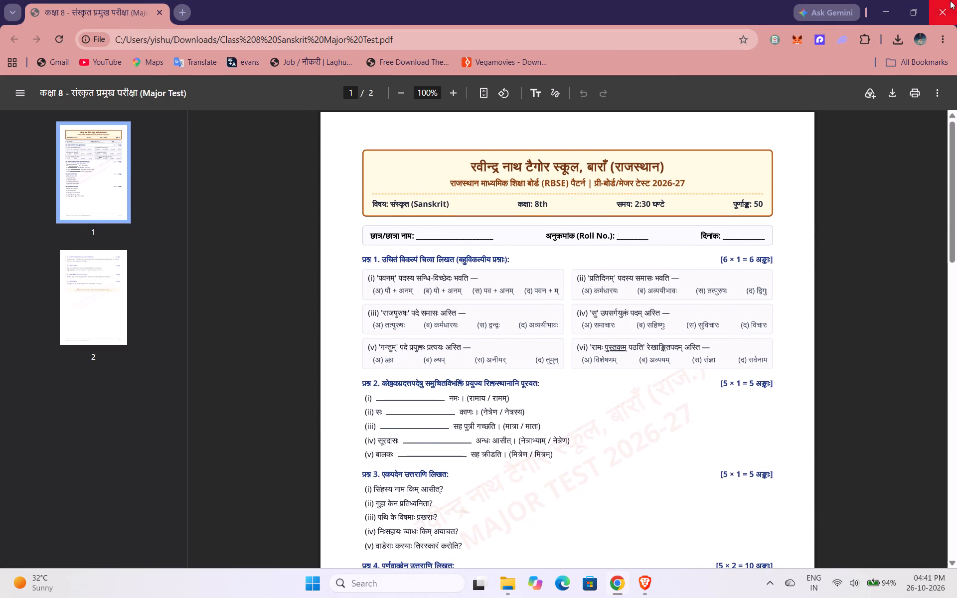
click(938, 12)
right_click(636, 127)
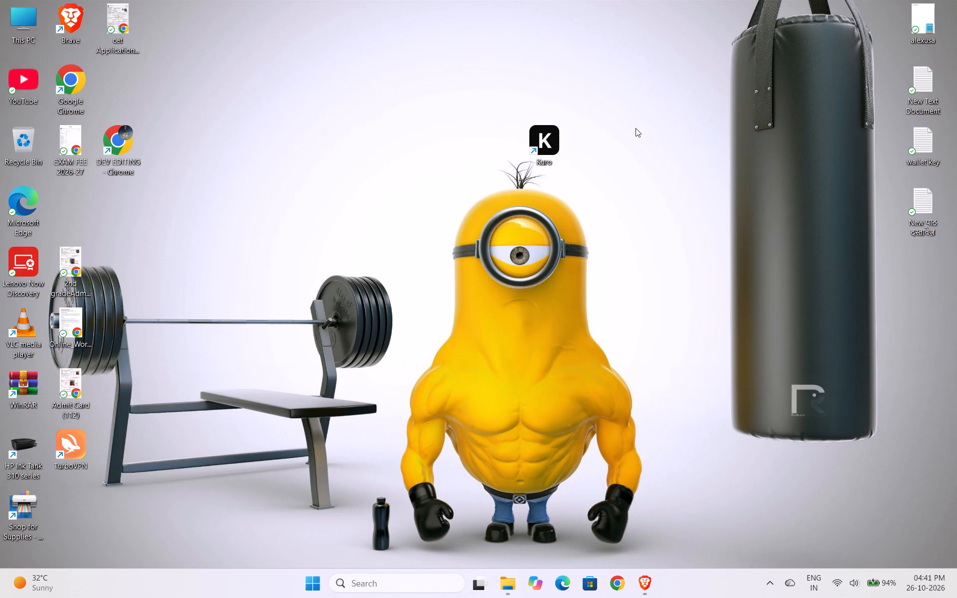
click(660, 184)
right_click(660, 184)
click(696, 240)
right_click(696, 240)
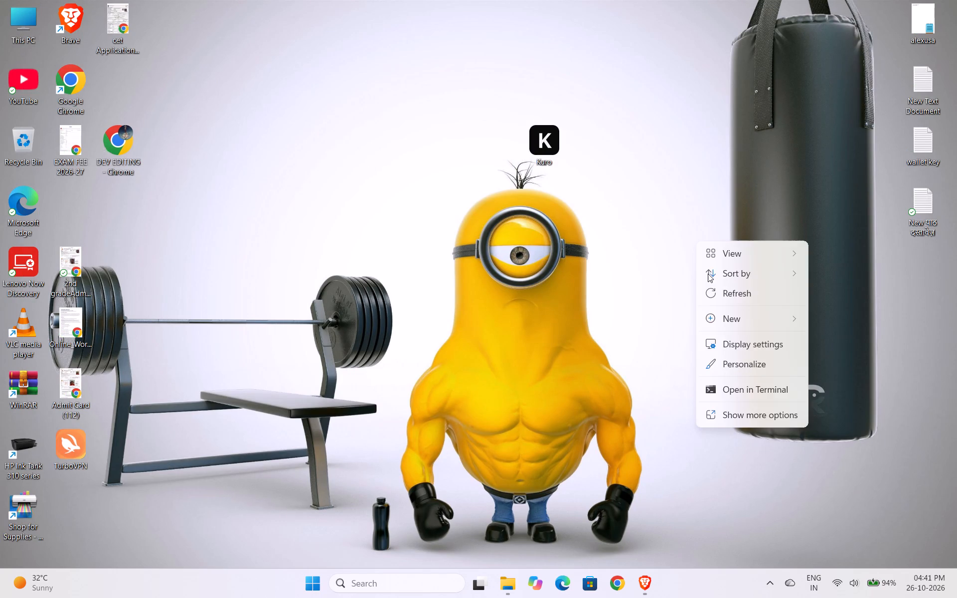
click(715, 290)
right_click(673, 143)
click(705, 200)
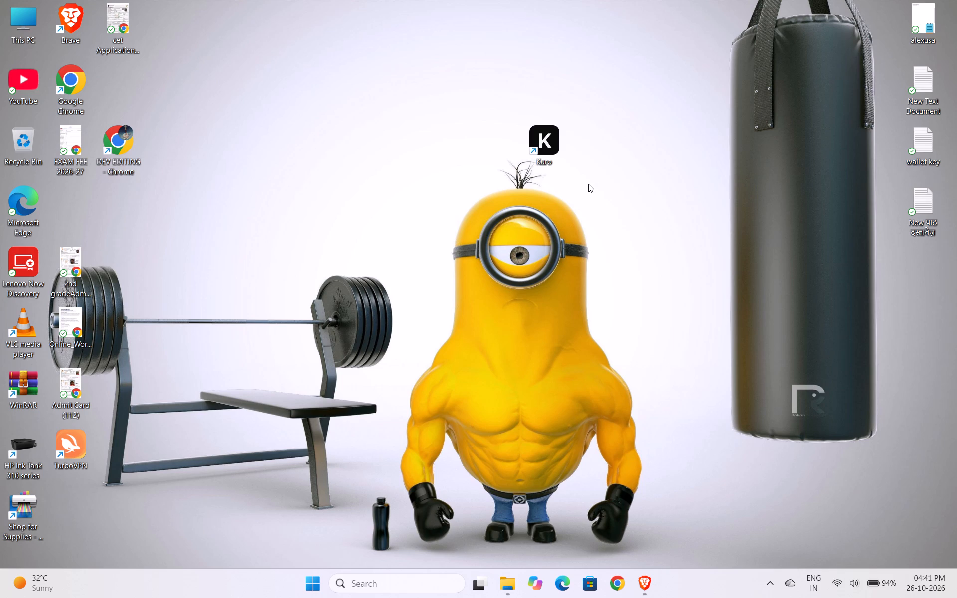
Switch to Brave, toggle playback of the open YouTube video, and minimize the window.
click(648, 587)
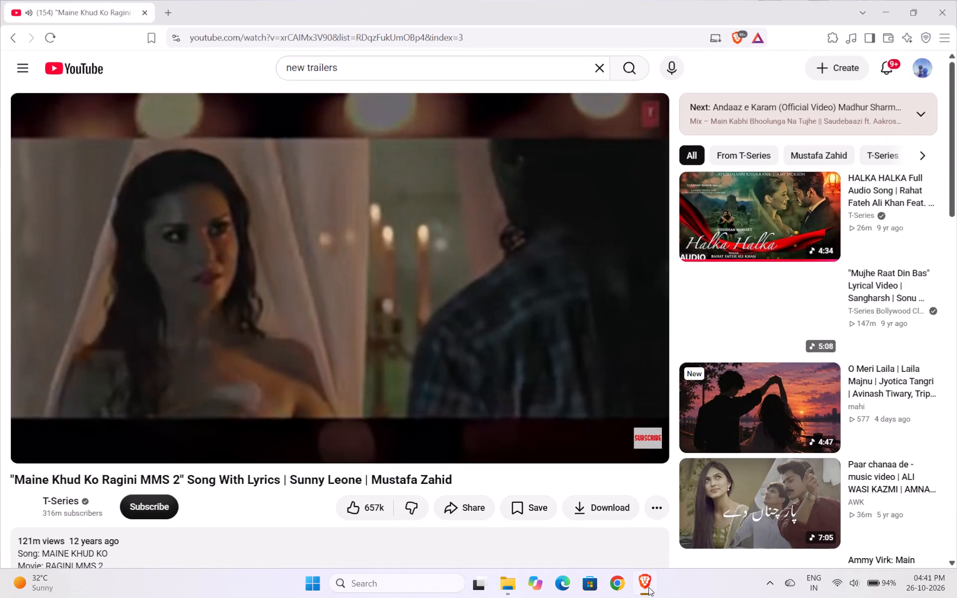
click(357, 298)
click(890, 12)
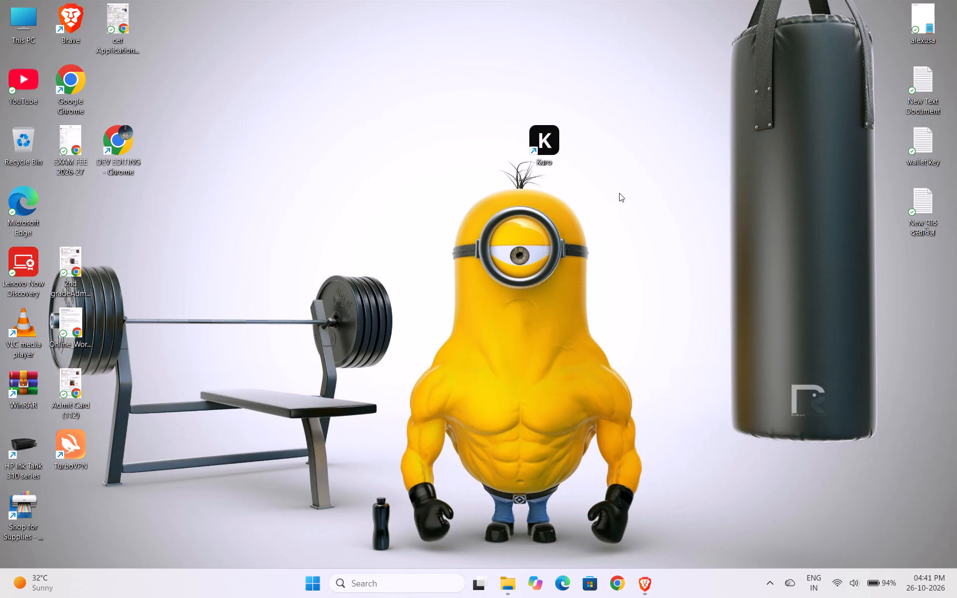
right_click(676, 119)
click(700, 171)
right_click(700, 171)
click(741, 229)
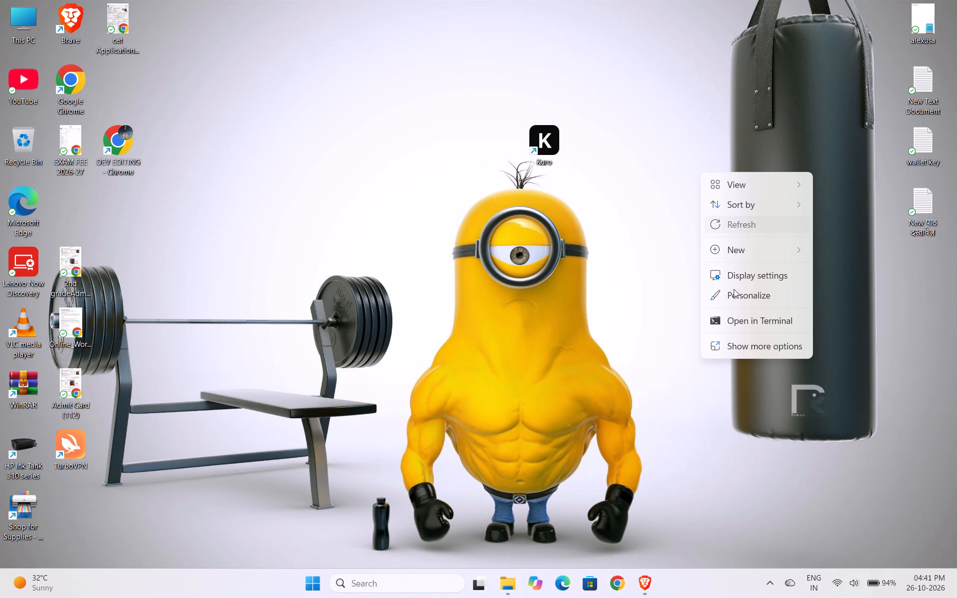
Open the computer's power options and choose a power action.
click(306, 588)
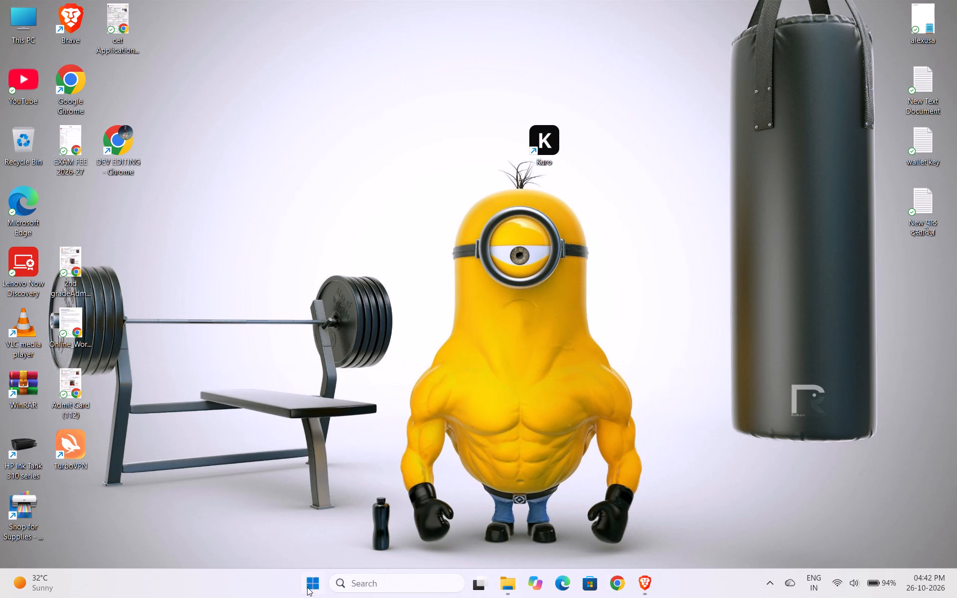
click(557, 543)
click(560, 478)
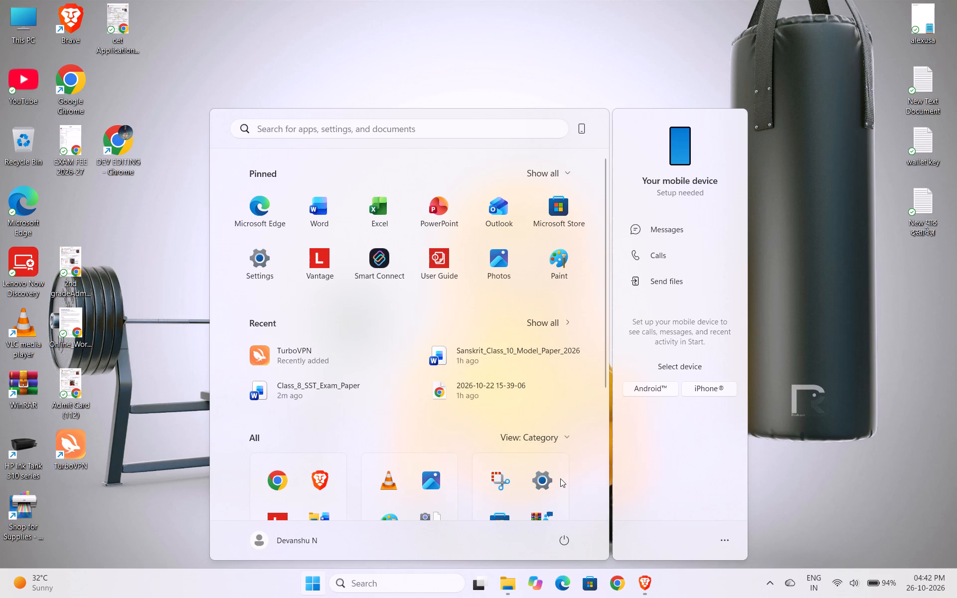